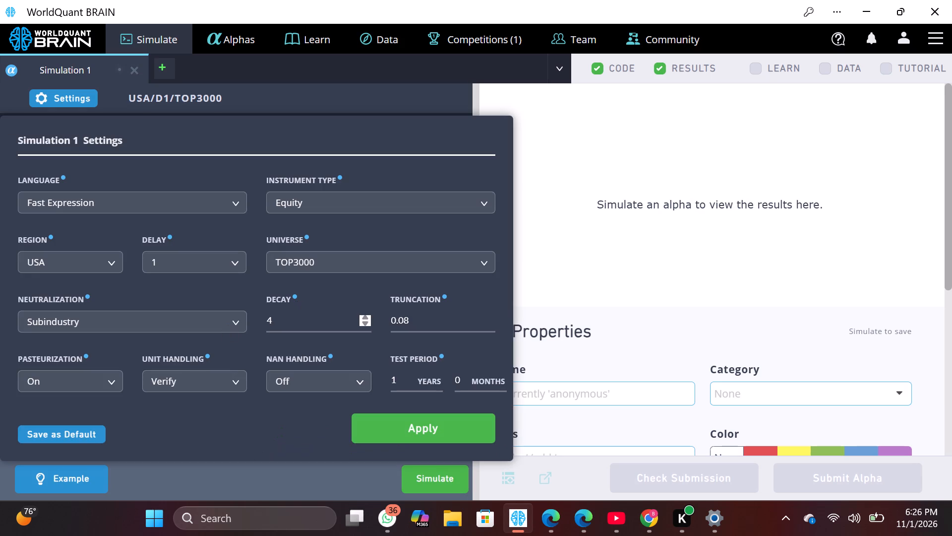
# Set the decay to 3 in the Simulation 1 settings.
pyautogui.press('BackSpace')
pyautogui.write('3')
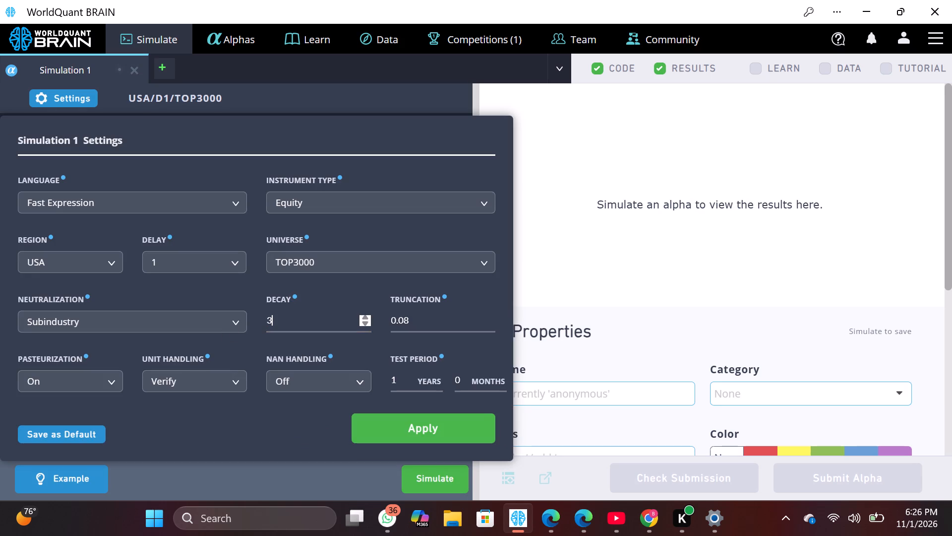
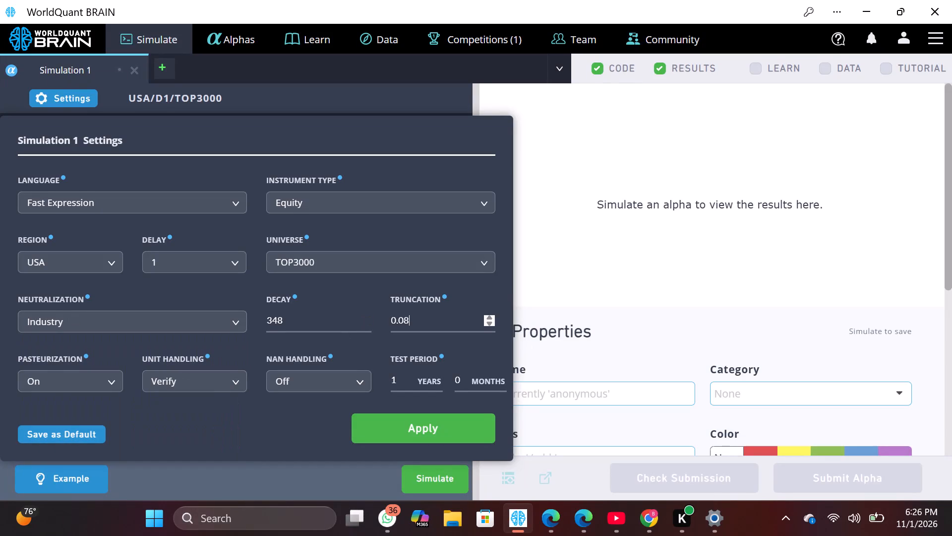
# Set the truncation of Simulation 1 to 0.01 and apply the settings.
pyautogui.press('BackSpace')
pyautogui.press('BackSpace')
pyautogui.press('0')
pyautogui.press('1')
pyautogui.click(412, 428)
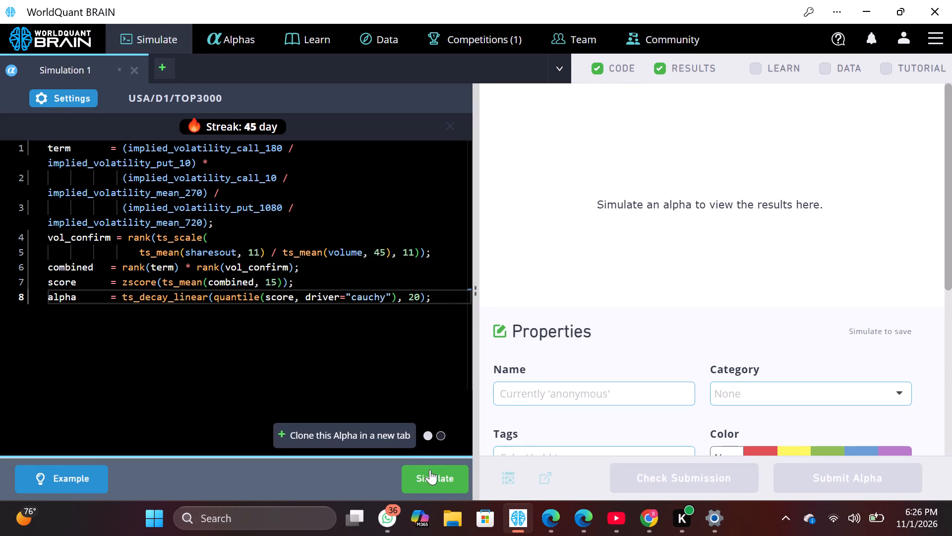
# Run the simulation of the alpha in Simulation 1.
pyautogui.click(430, 470)
# Clone the current alpha into a new simulation tab.
pyautogui.click(387, 430)
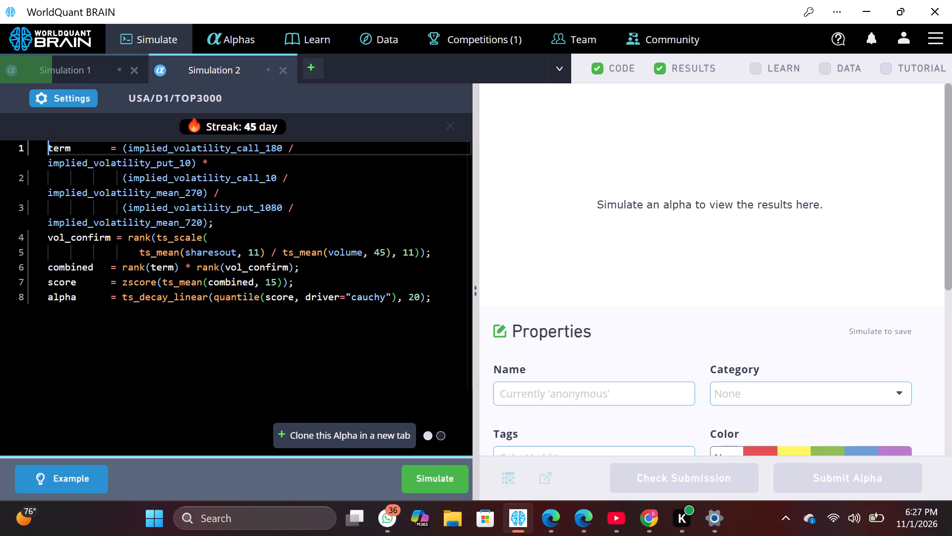
# Start editing the first line of the term expression in the cloned alpha's code.
pyautogui.click(286, 149)
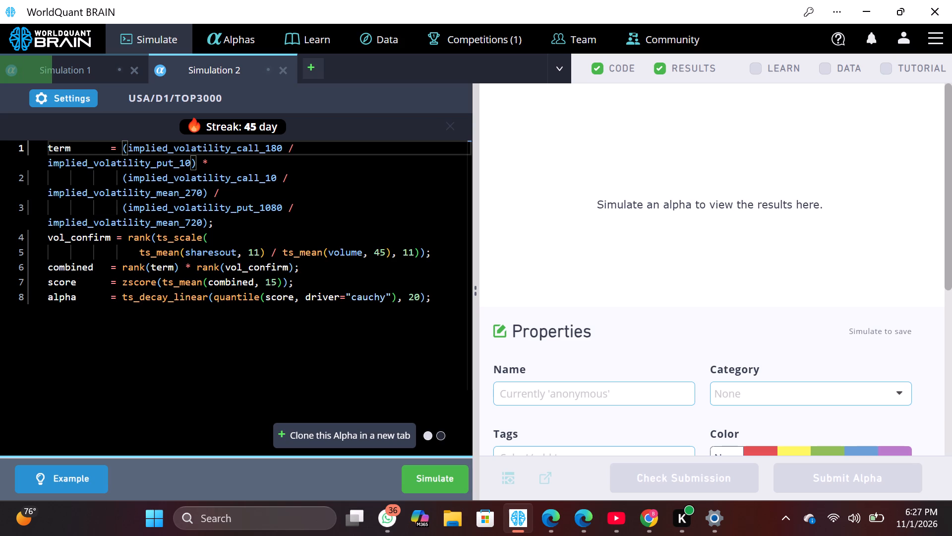
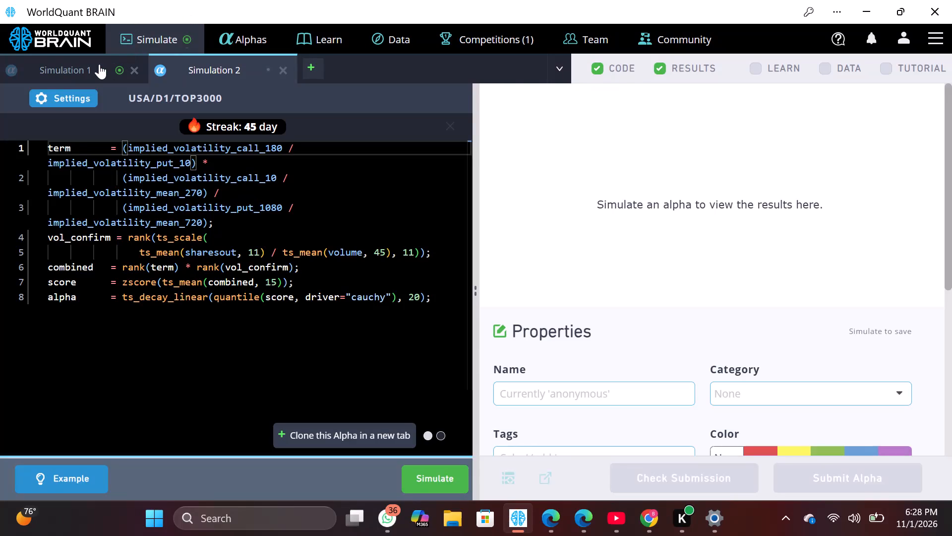
# Show the test period results of Simulation 1 and review its PnL chart and IS Summary.
pyautogui.click(99, 64)
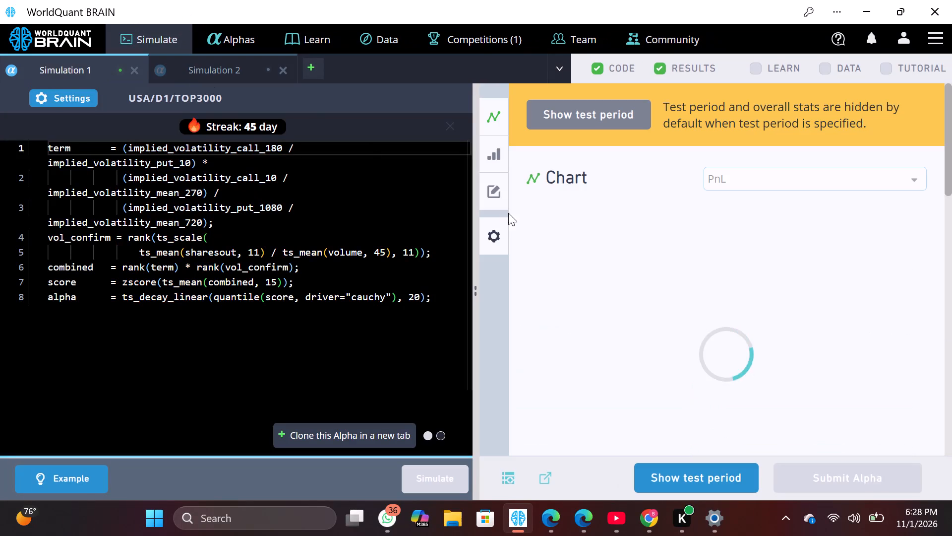
pyautogui.click(706, 476)
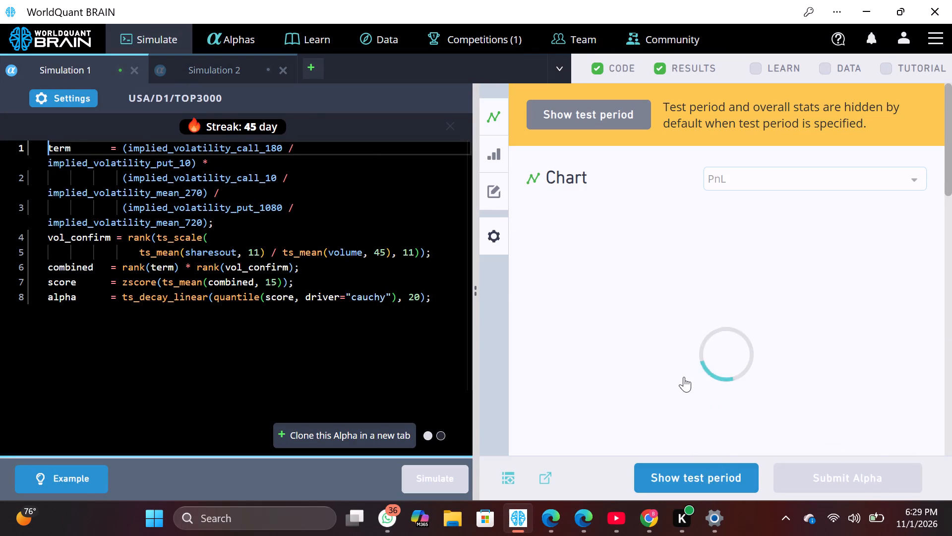
pyautogui.scroll(-3, 684, 377)
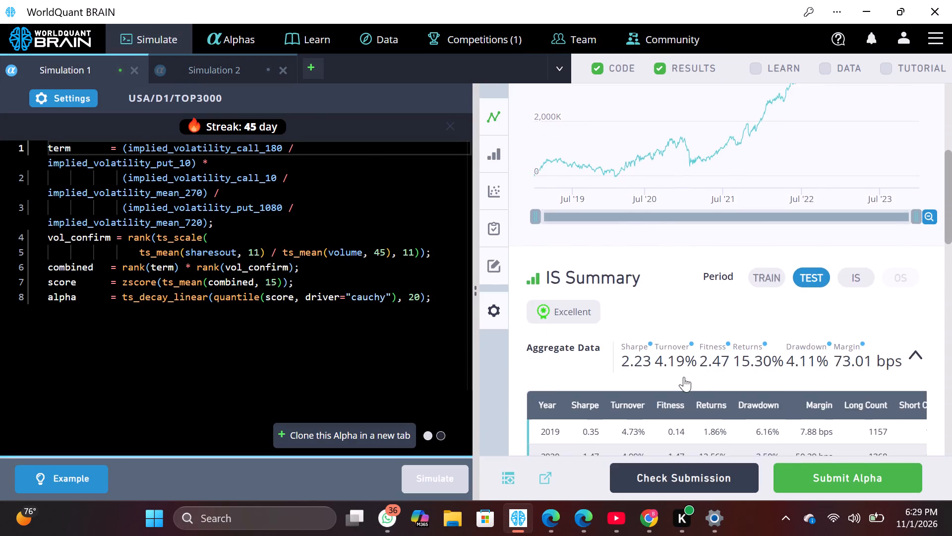
# Examine the yearly results of Simulation 1 and expand its self-correlation details.
pyautogui.scroll(-3, 684, 377)
pyautogui.scroll(1, 684, 377)
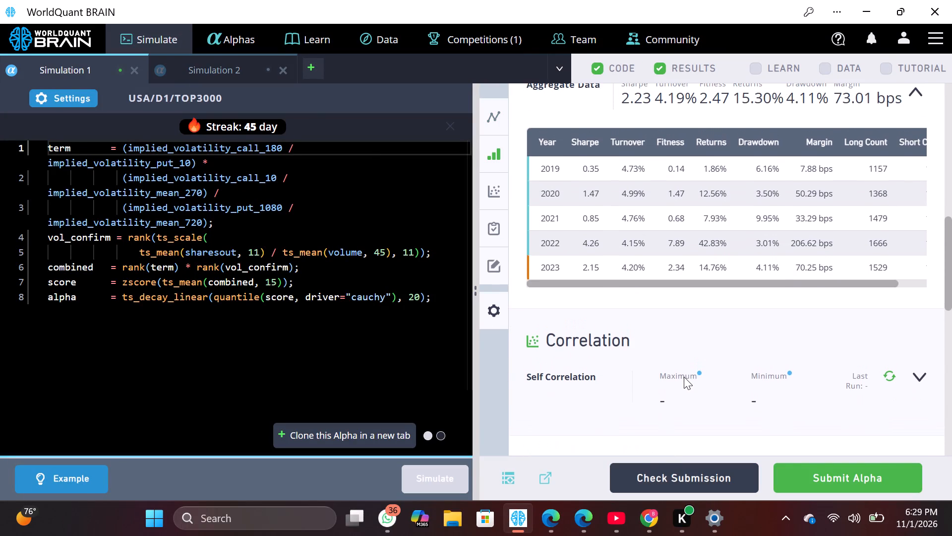
pyautogui.scroll(1, 684, 377)
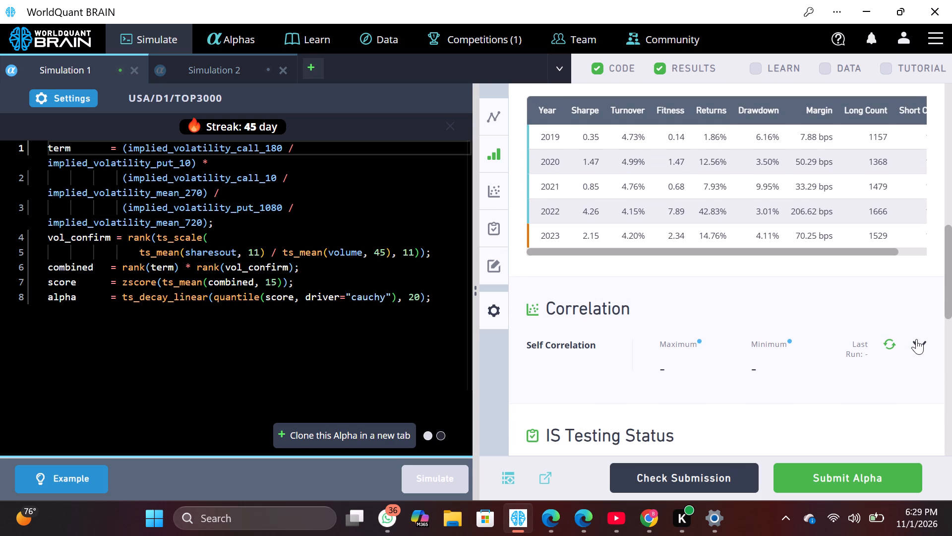
pyautogui.click(916, 339)
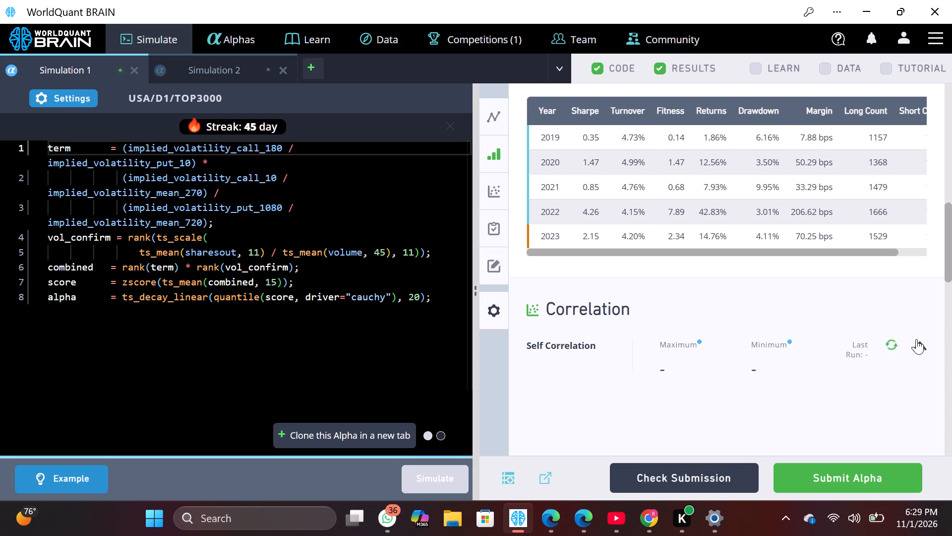
pyautogui.scroll(-1, 783, 339)
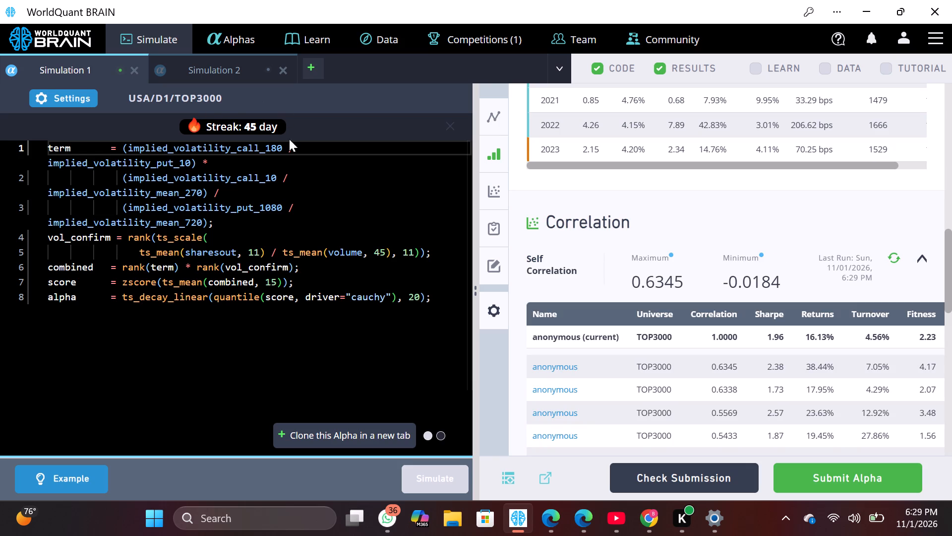
# In Simulation 2, change the first ratio of term to implied_volatility_call_1080 / implied_volatility_put_720.
pyautogui.click(217, 77)
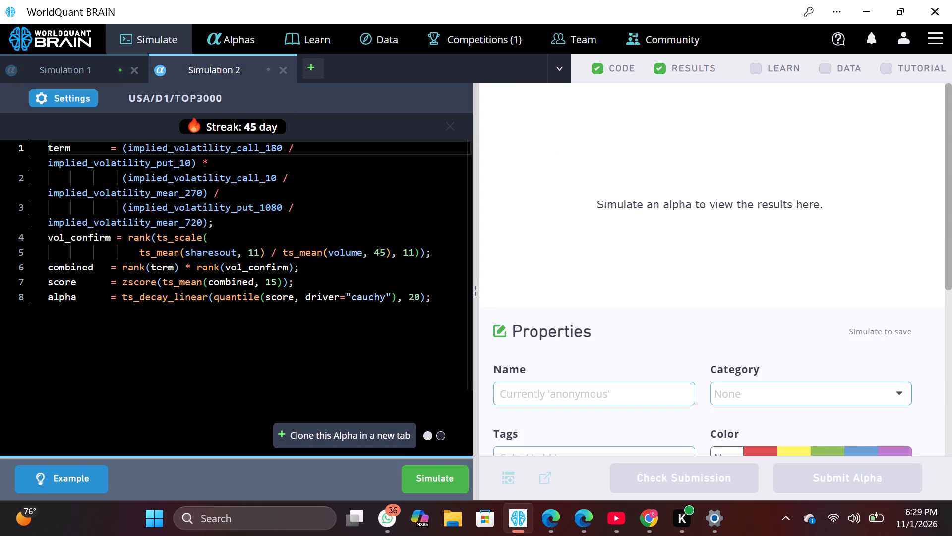
pyautogui.click(285, 148)
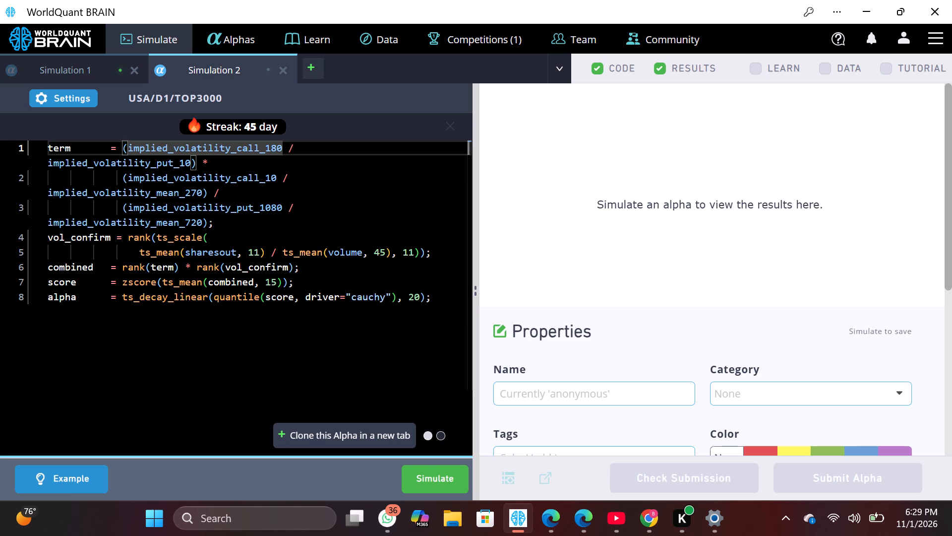
pyautogui.press('BackSpace')
pyautogui.press('BackSpace')
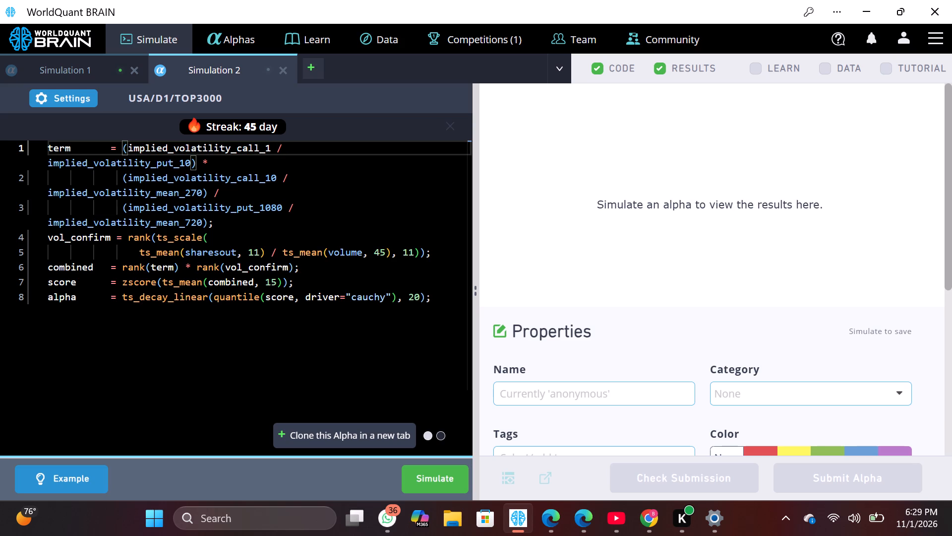
pyautogui.press('0')
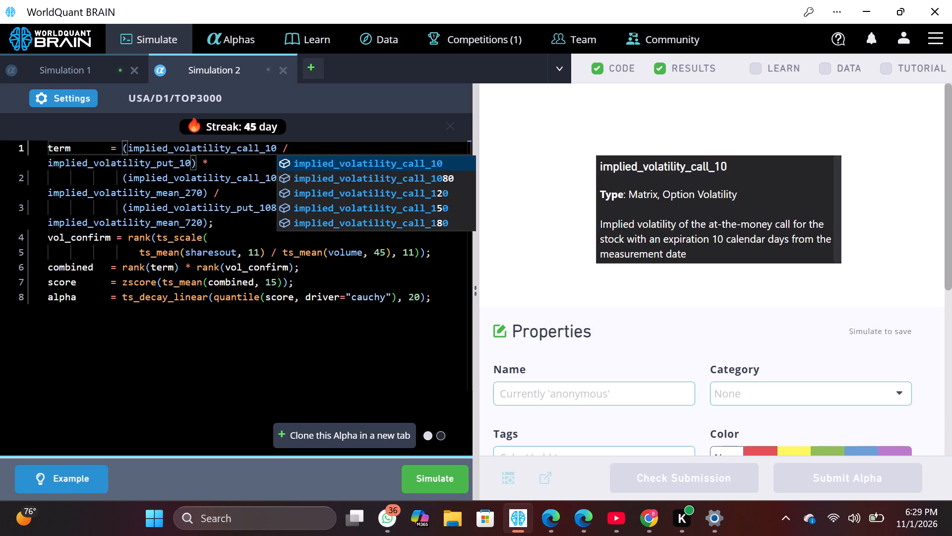
pyautogui.write('800')
pyautogui.press('BackSpace')
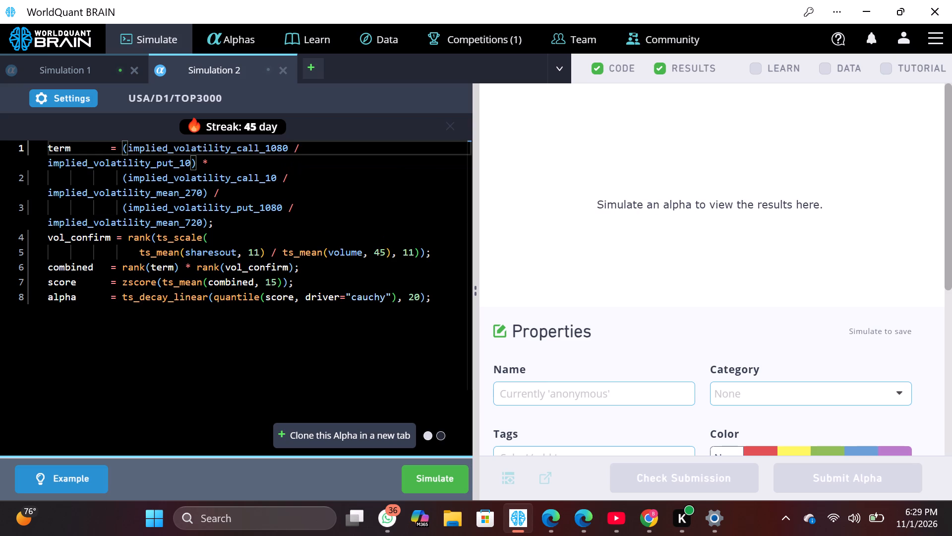
pyautogui.click(188, 163)
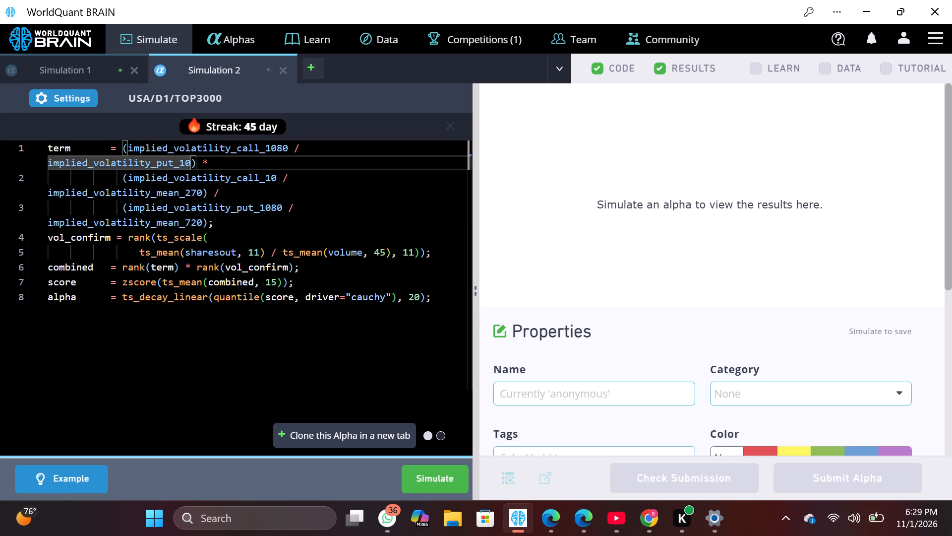
pyautogui.press('BackSpace')
pyautogui.press('BackSpace')
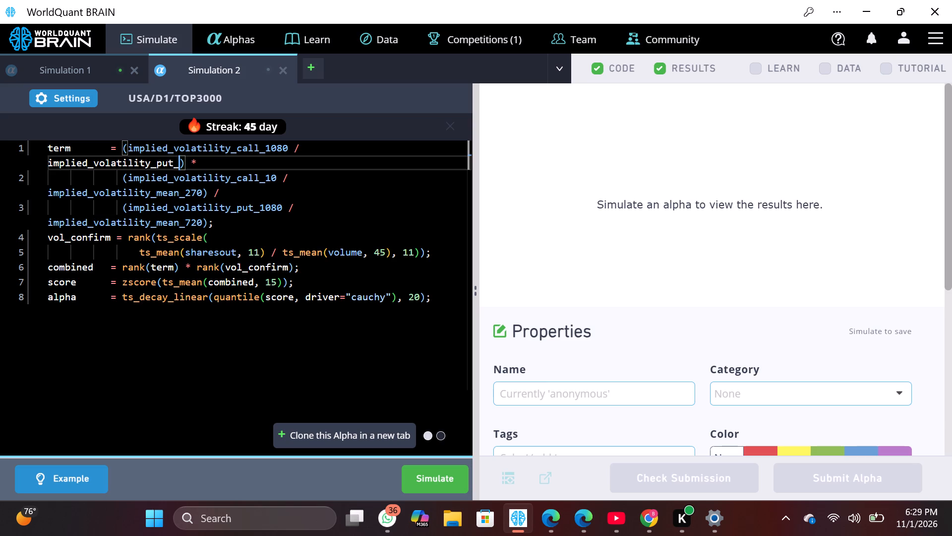
pyautogui.press('7')
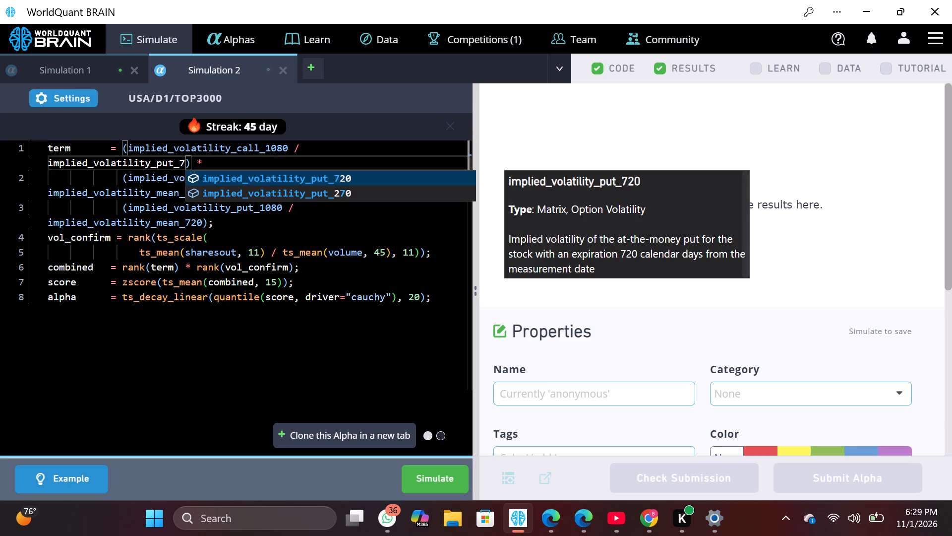
pyautogui.write('20')
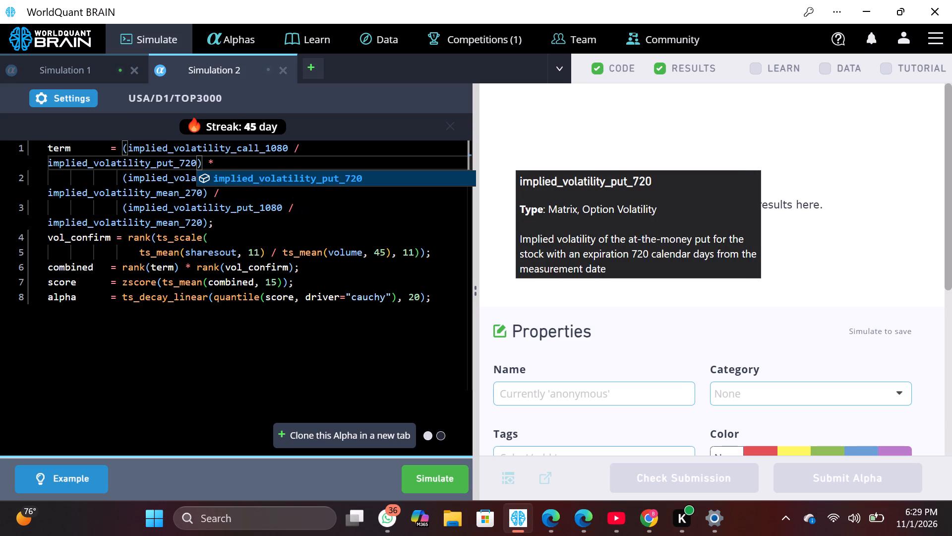
# Change the second ratio of term to implied_volatility_call_30 / implied_volatility_mean_360.
pyautogui.click(195, 198)
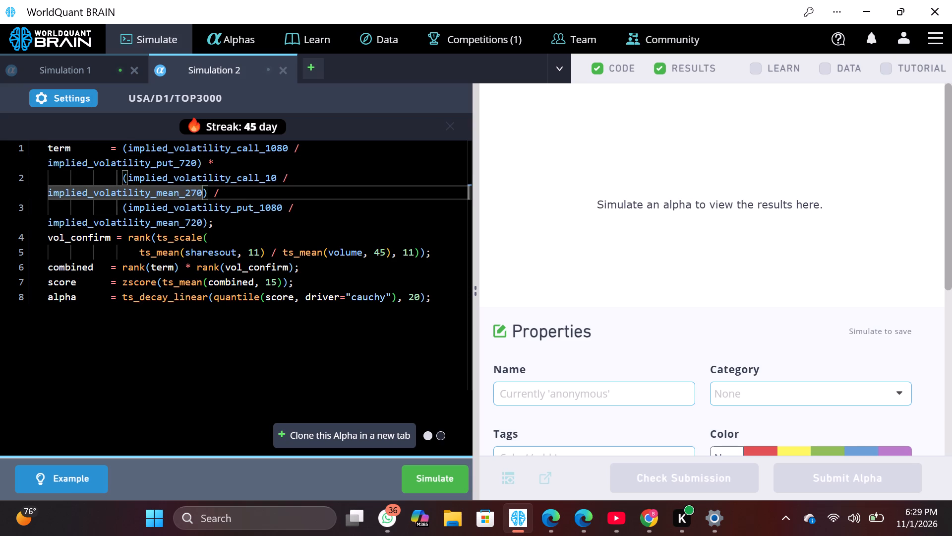
pyautogui.click(274, 178)
pyautogui.press('BackSpace')
pyautogui.press('BackSpace')
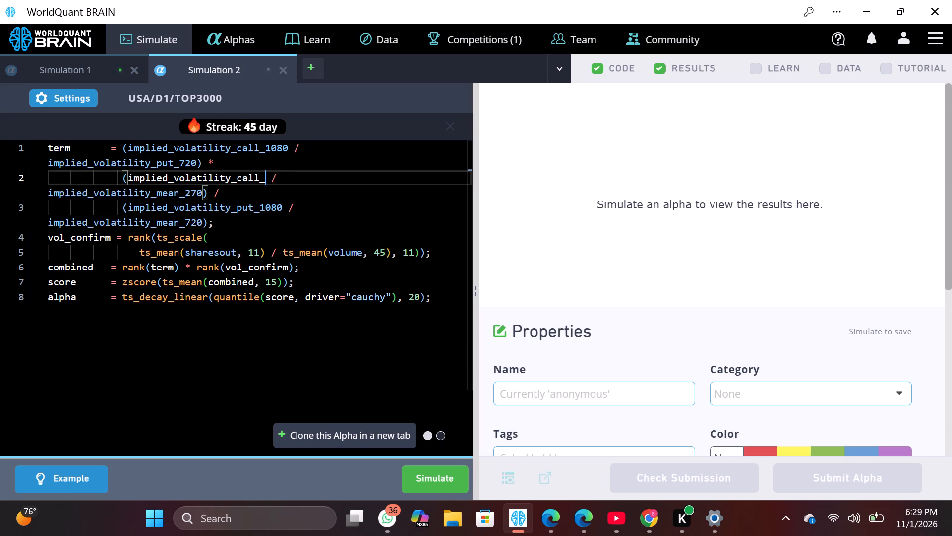
pyautogui.write('30')
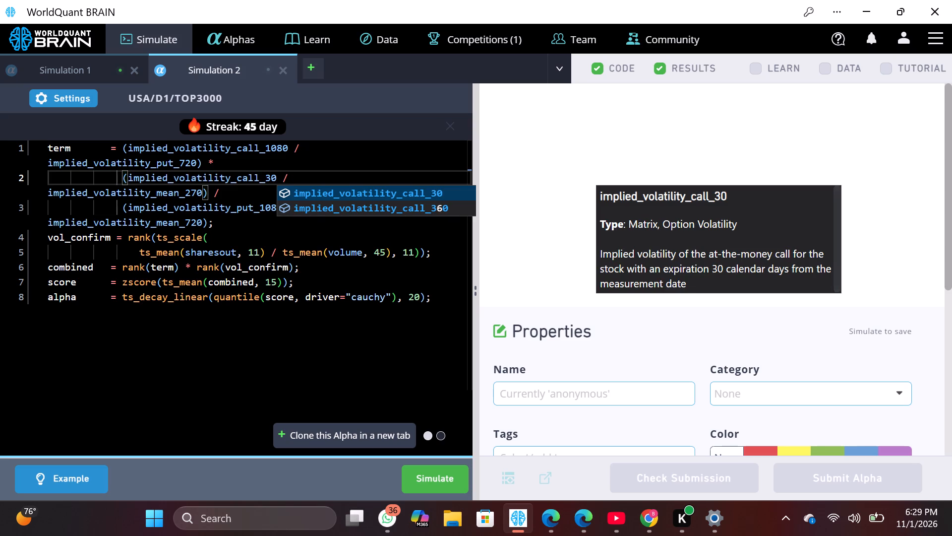
pyautogui.click(199, 195)
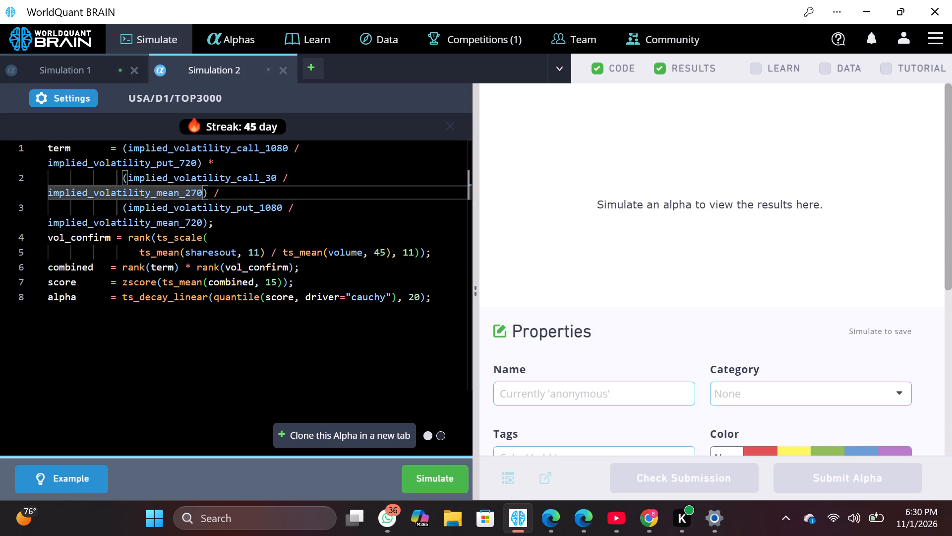
pyautogui.press('BackSpace')
pyautogui.press('BackSpace')
pyautogui.press('BackSpace')
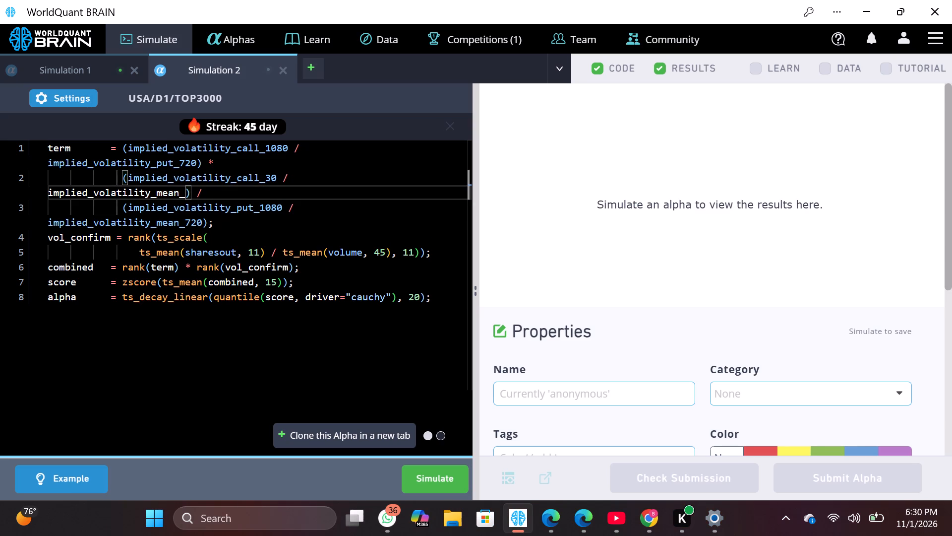
pyautogui.press('3')
pyautogui.write('60')
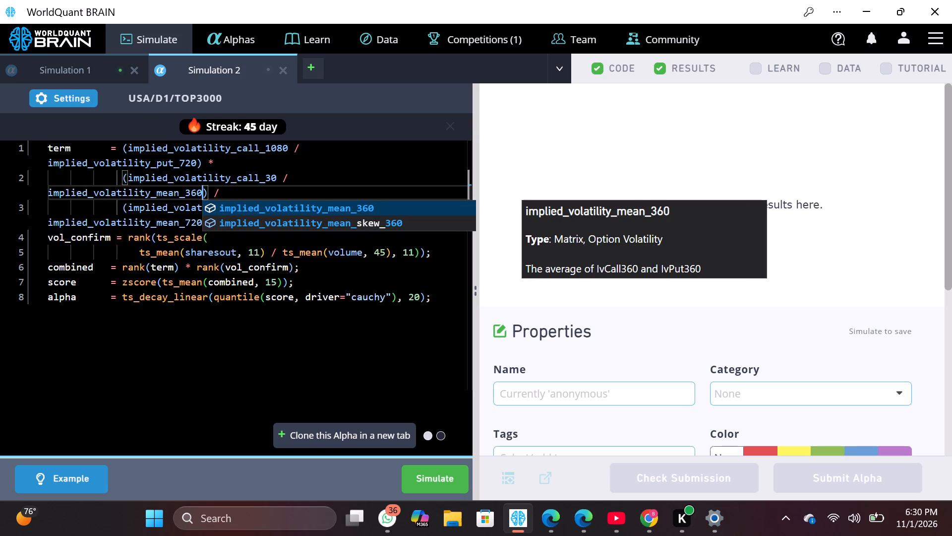
# Change the third ratio of term to implied_volatility_put_270 / implied_volatility_mean_10.
pyautogui.click(188, 209)
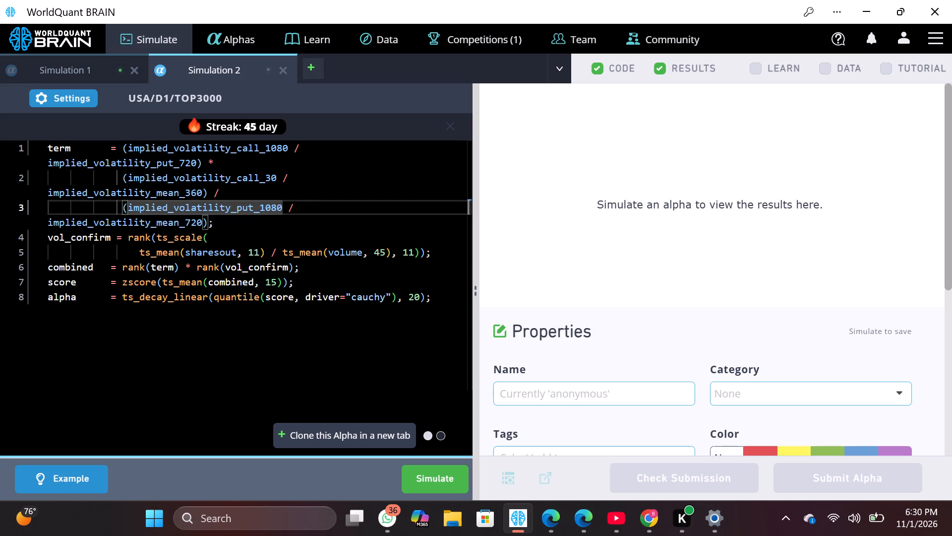
pyautogui.click(279, 206)
pyautogui.press('BackSpace')
pyautogui.press('BackSpace')
pyautogui.press('BackSpace')
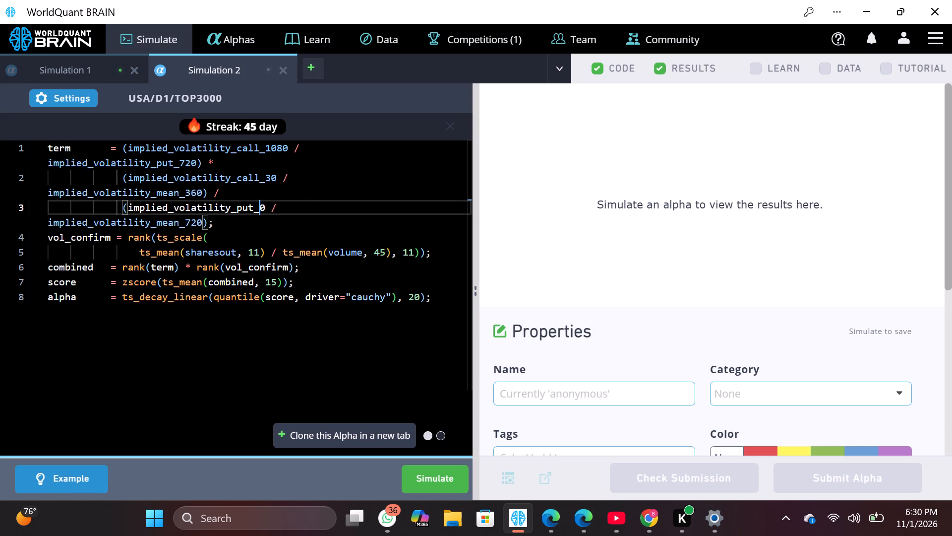
pyautogui.press('2')
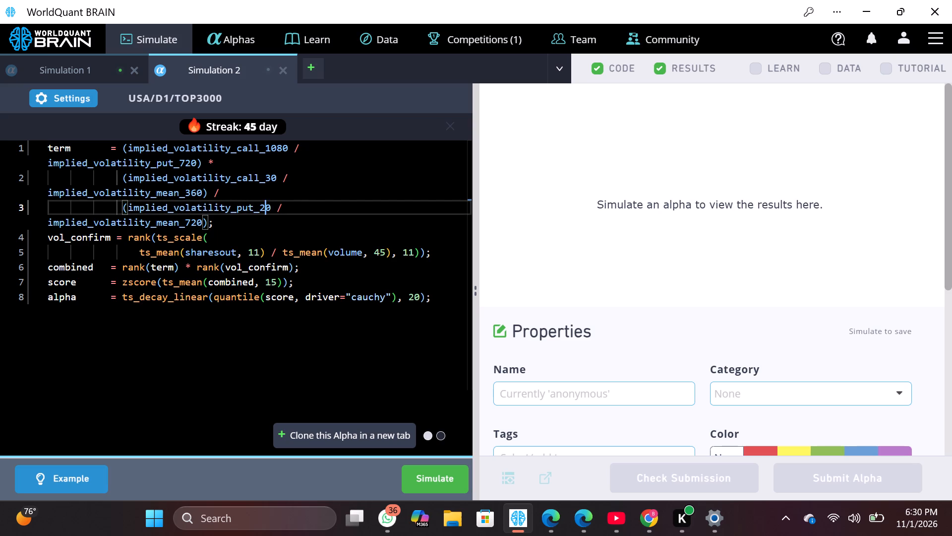
pyautogui.press('7')
pyautogui.click(198, 219)
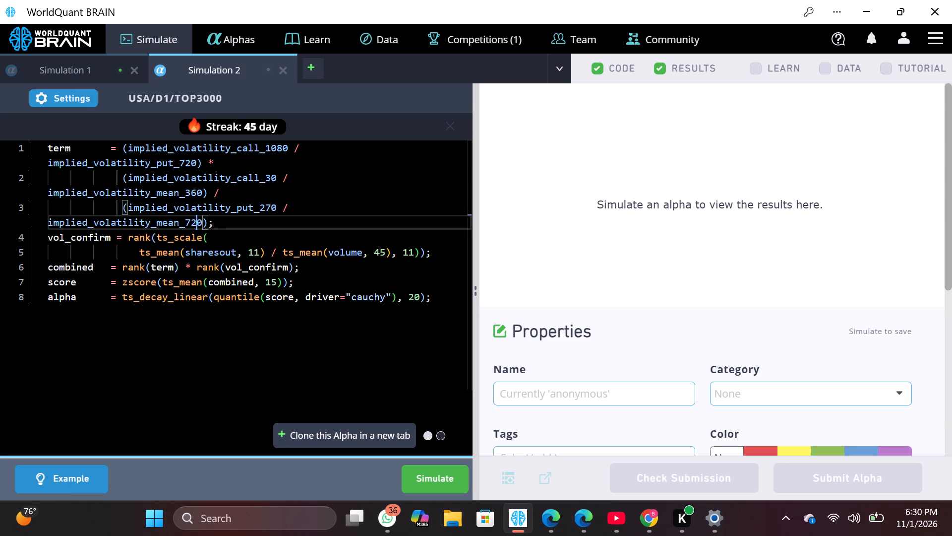
pyautogui.press('BackSpace')
pyautogui.press('BackSpace')
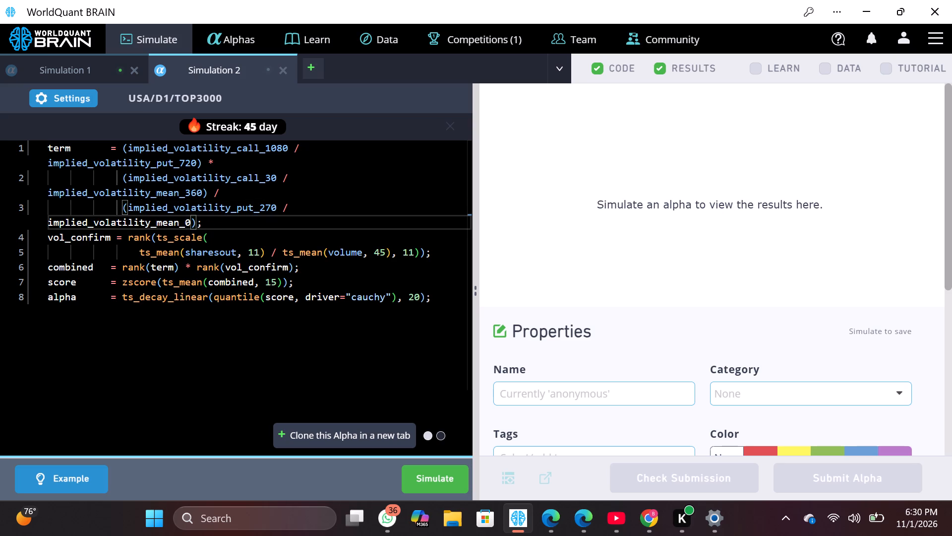
pyautogui.press('2')
pyautogui.press('BackSpace')
pyautogui.write('10')
pyautogui.press('BackSpace')
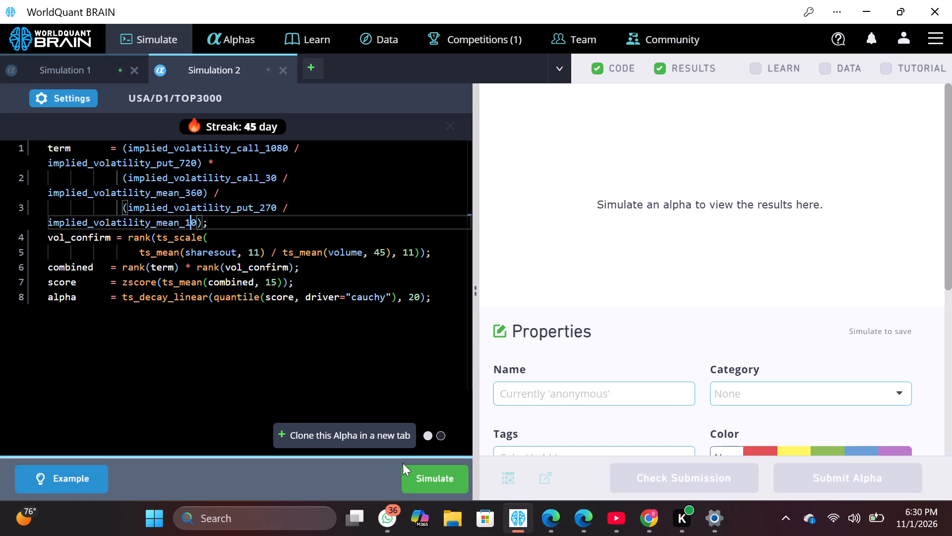
# Run the simulation of the modified alpha in Simulation 2.
pyautogui.click(417, 483)
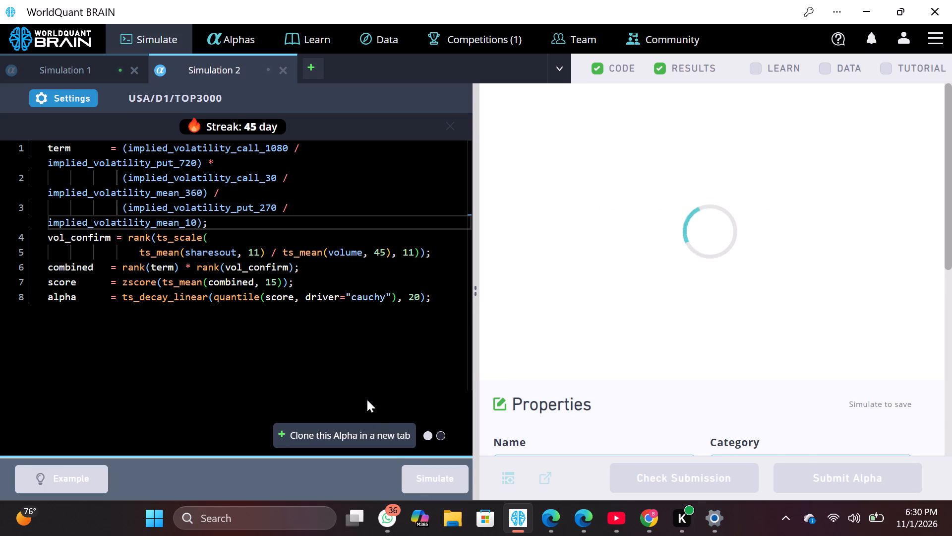
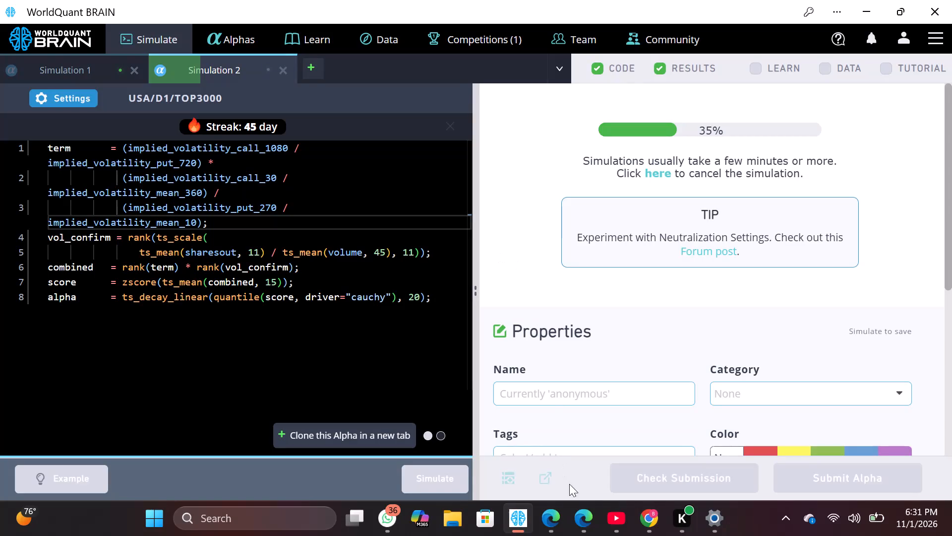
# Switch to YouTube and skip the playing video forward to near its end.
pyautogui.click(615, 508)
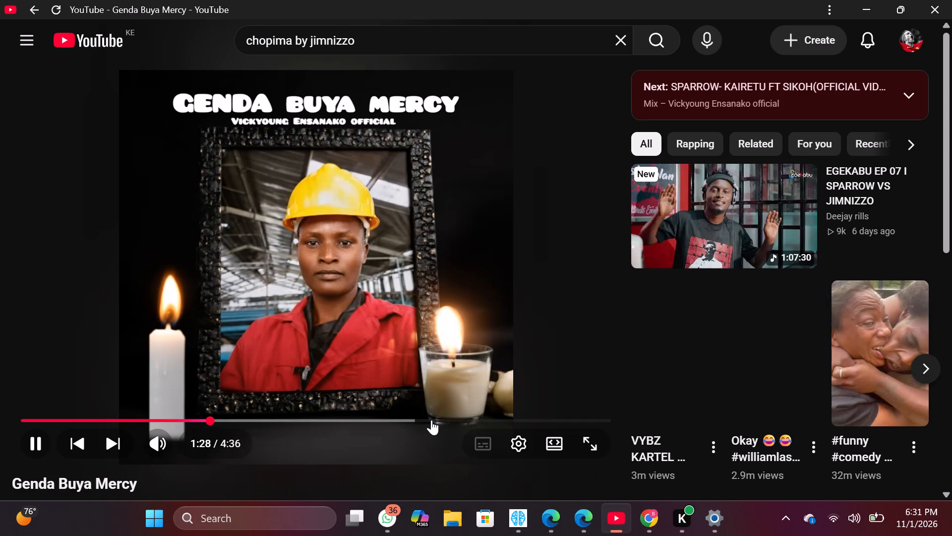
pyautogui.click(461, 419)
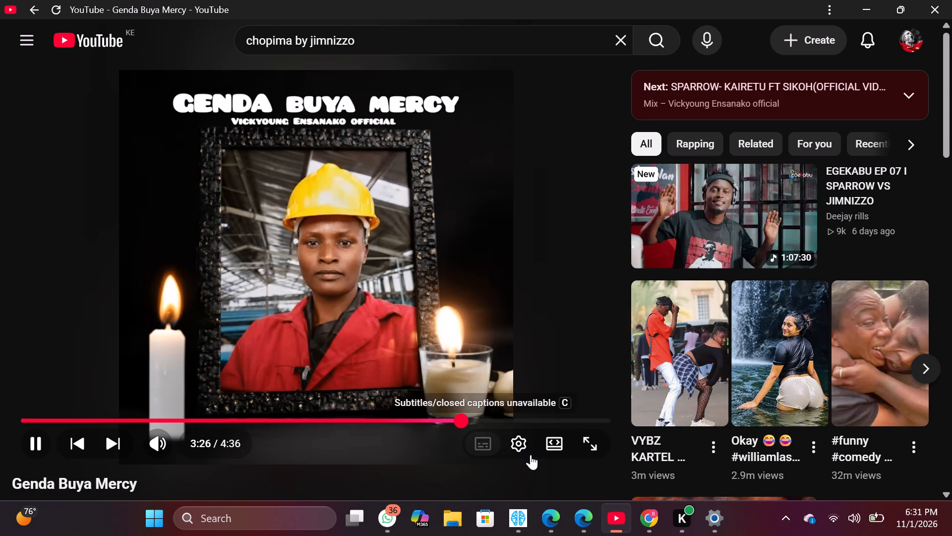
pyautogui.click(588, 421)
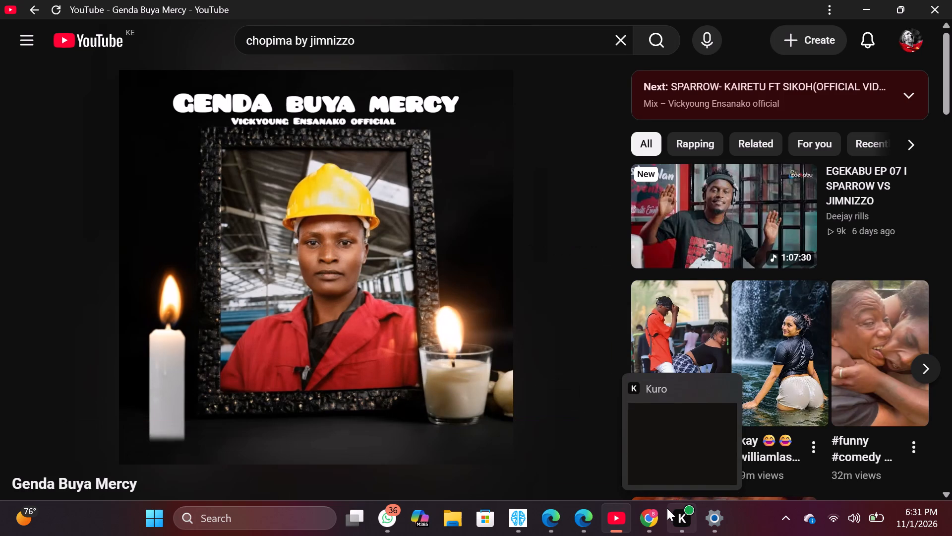
# Switch back to WorldQuant BRAIN and, in Simulation 1, change the denominator of term's third ratio to implied_volatility_mean_10.
pyautogui.click(517, 508)
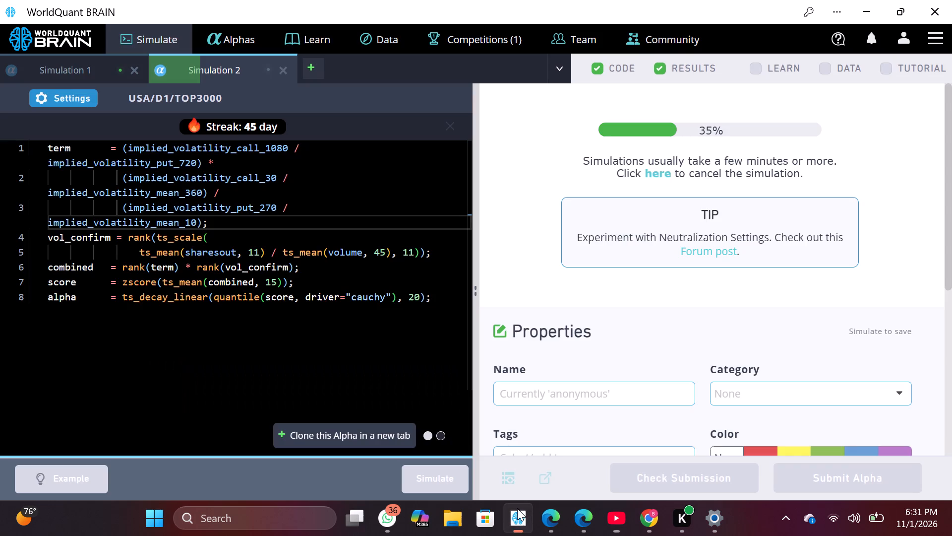
pyautogui.click(96, 62)
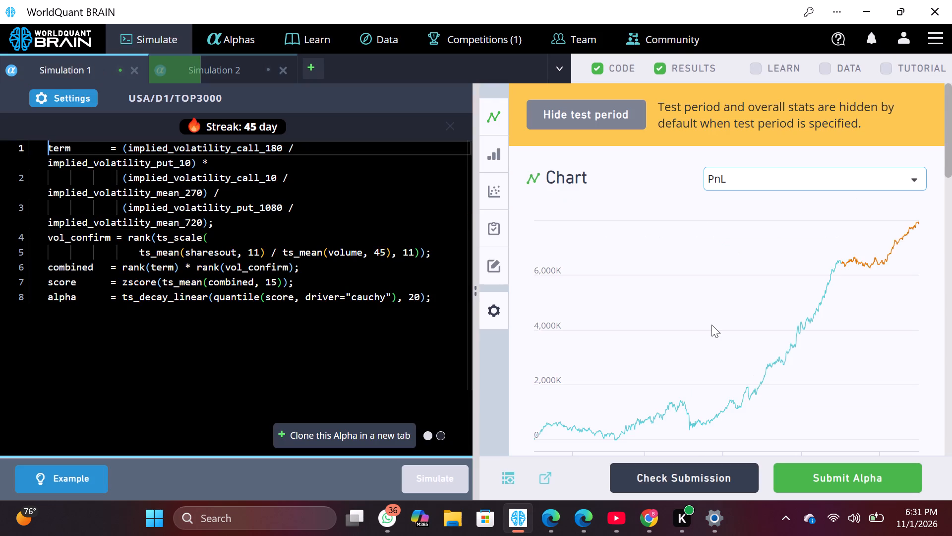
pyautogui.scroll(-4, 712, 325)
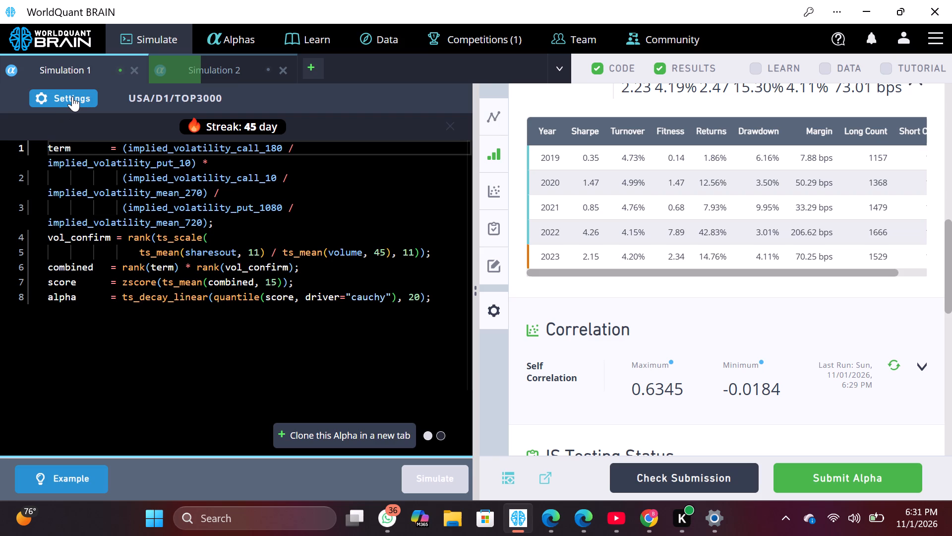
pyautogui.click(202, 221)
pyautogui.press('BackSpace')
pyautogui.press('BackSpace')
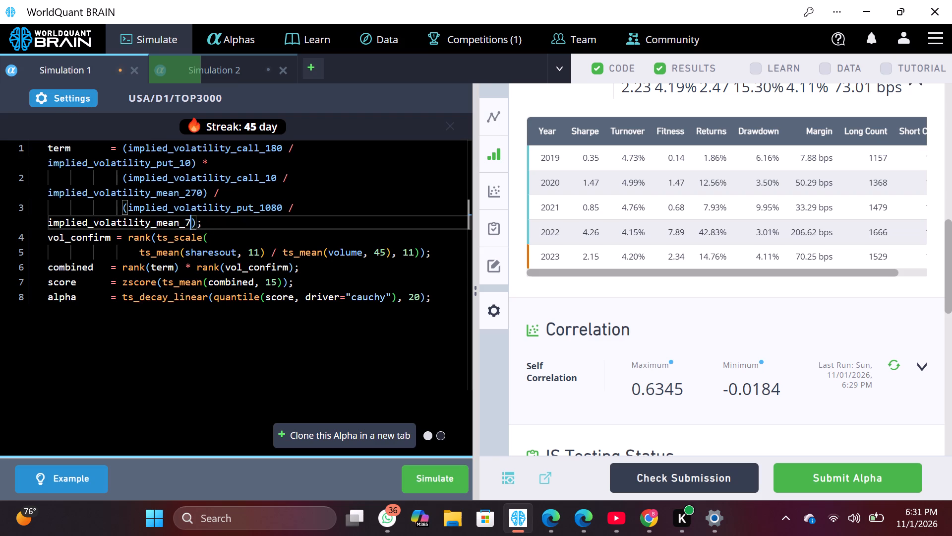
pyautogui.press('BackSpace')
pyautogui.write('10')
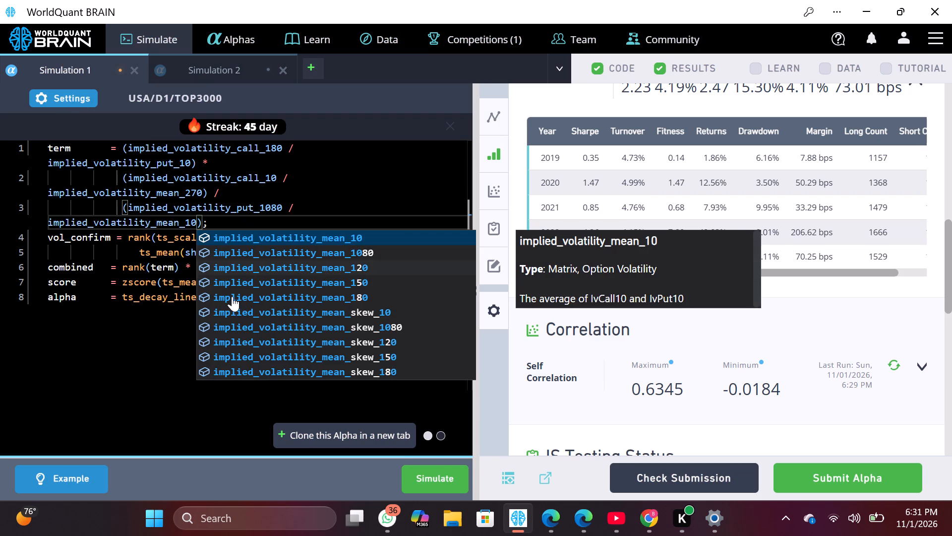
# Run the simulation of the modified alpha in Simulation 1.
pyautogui.click(434, 472)
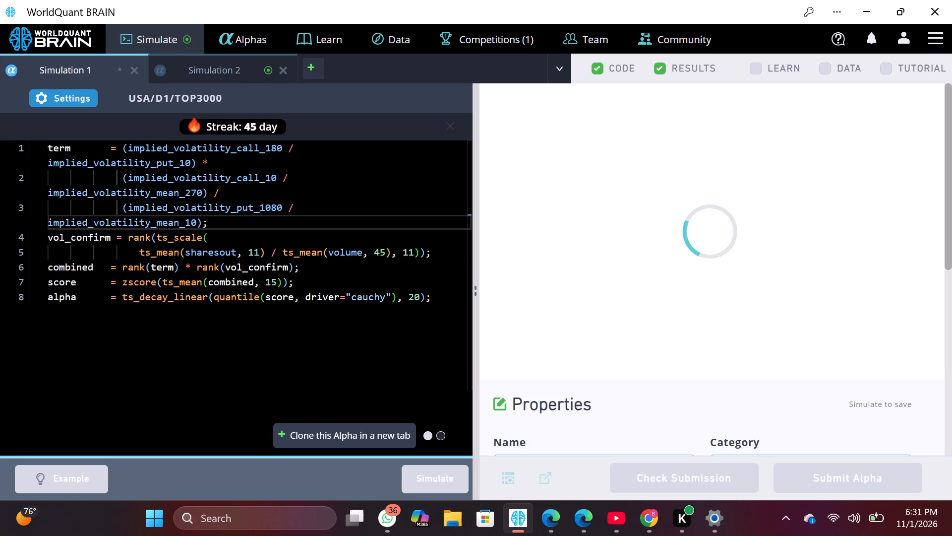
# Review Simulation 2's PnL chart, IS Summary and yearly statistics.
pyautogui.click(261, 69)
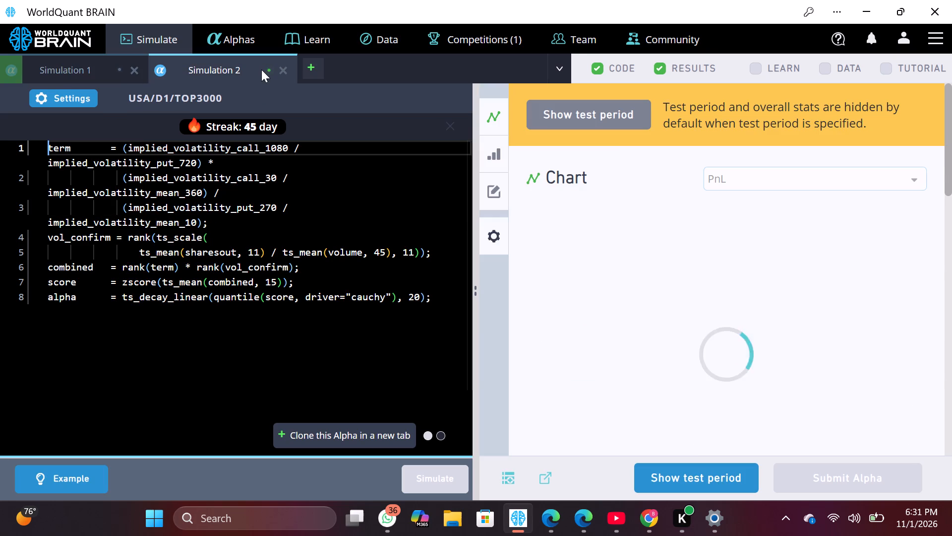
pyautogui.scroll(-3, 776, 328)
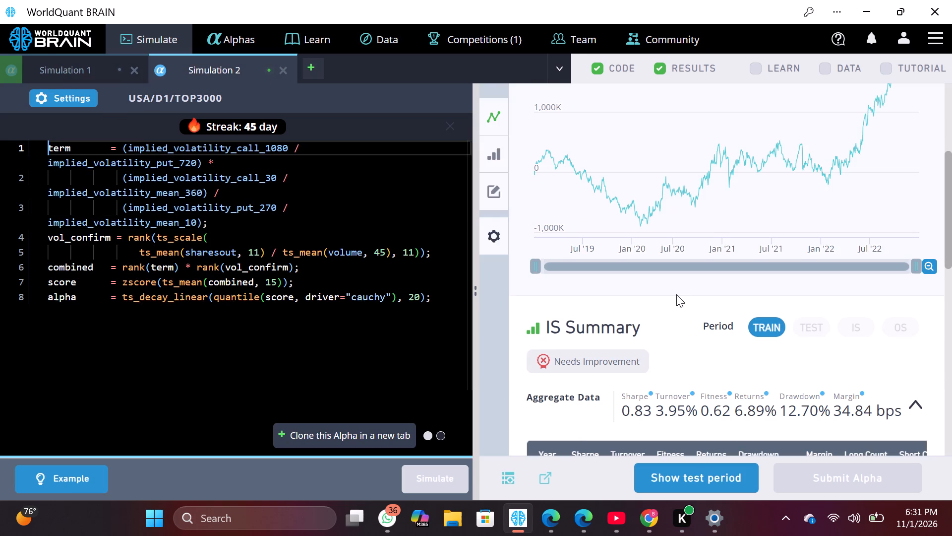
pyautogui.scroll(-4, 676, 294)
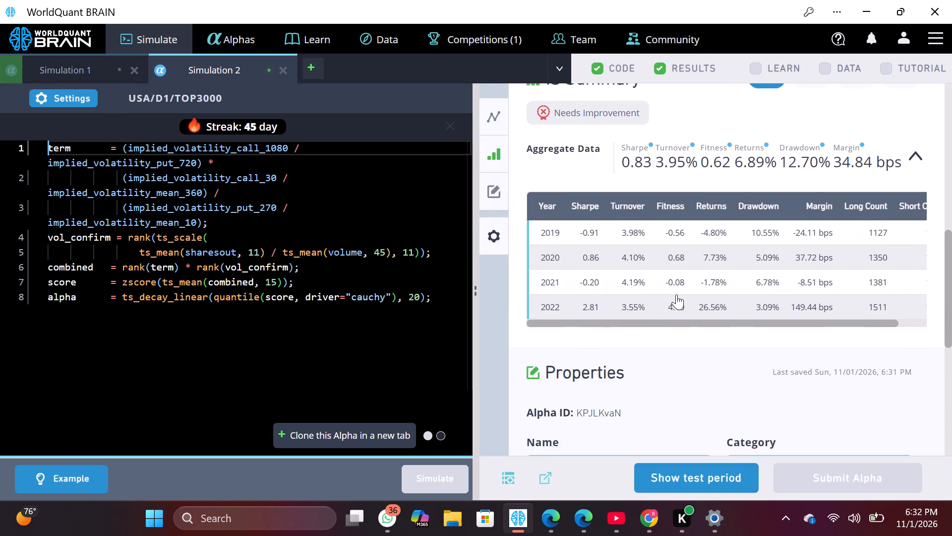
pyautogui.scroll(-3, 676, 294)
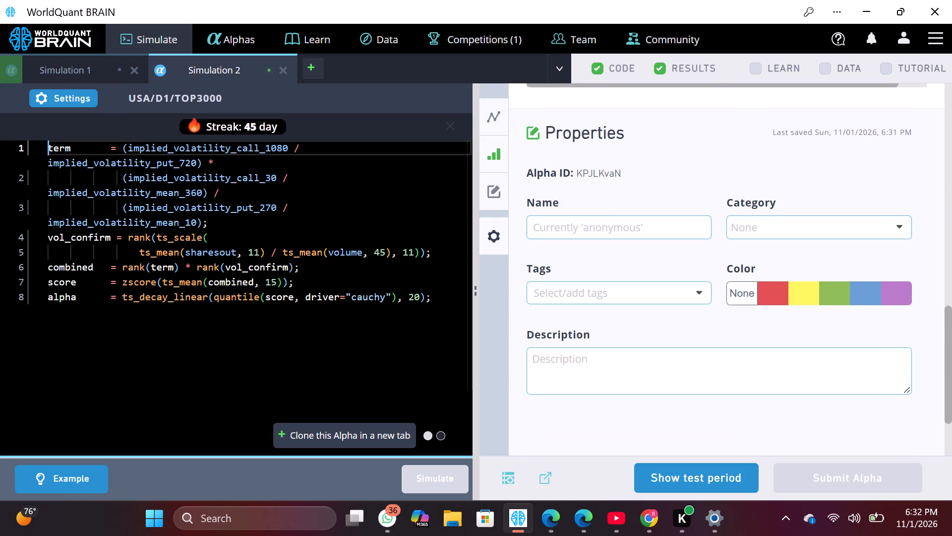
# In Simulation 2, change the numerator of term's second ratio to implied_volatility_call_120.
pyautogui.click(278, 178)
pyautogui.press('BackSpace')
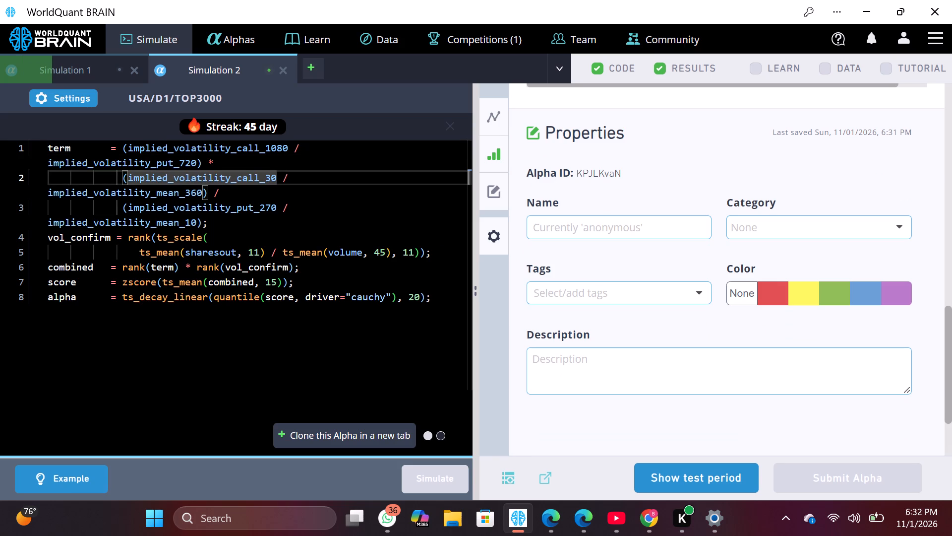
pyautogui.press('BackSpace')
pyautogui.write('120')
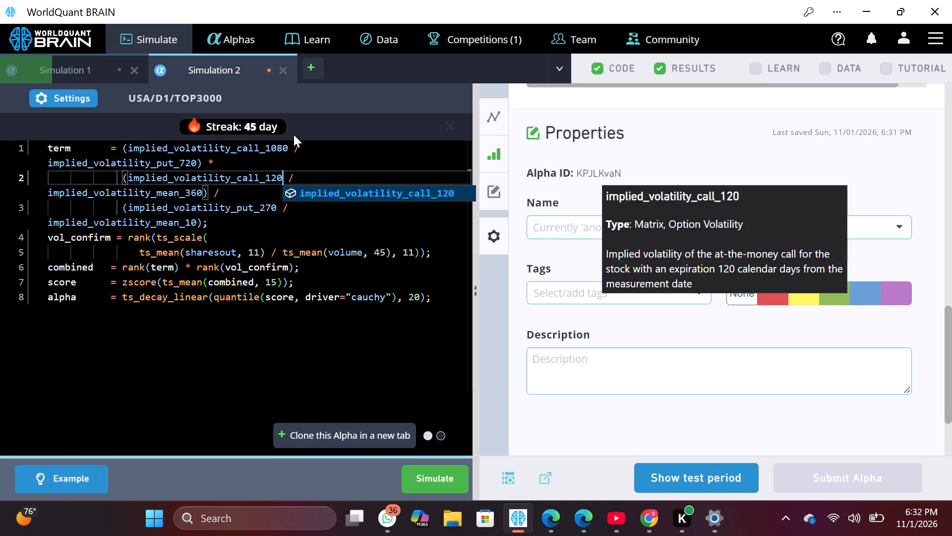
# Change the first ratio of term in Simulation 2 to implied_volatility_call_30 / implied_volatility_put_10.
pyautogui.click(287, 146)
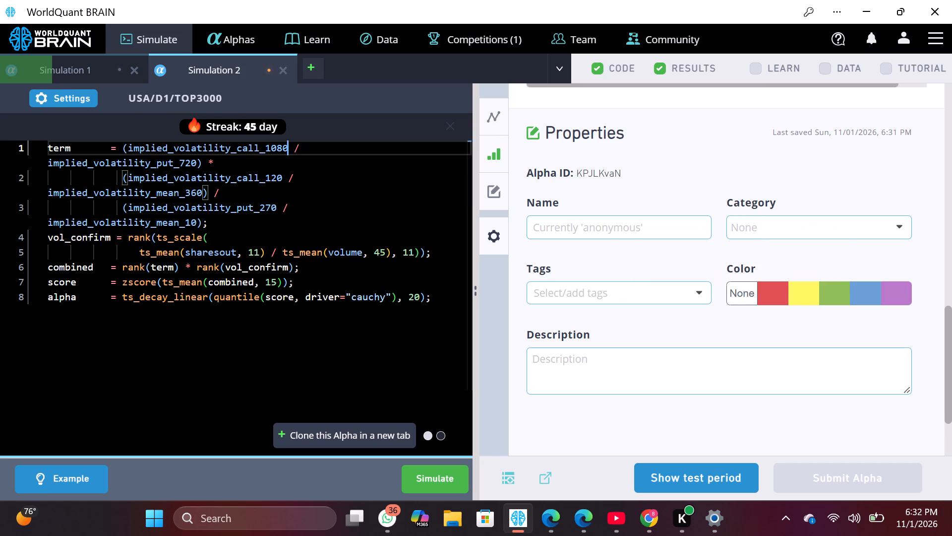
pyautogui.press('BackSpace')
pyautogui.press('BackSpace')
pyautogui.press('BackSpace')
pyautogui.press('BackSpace')
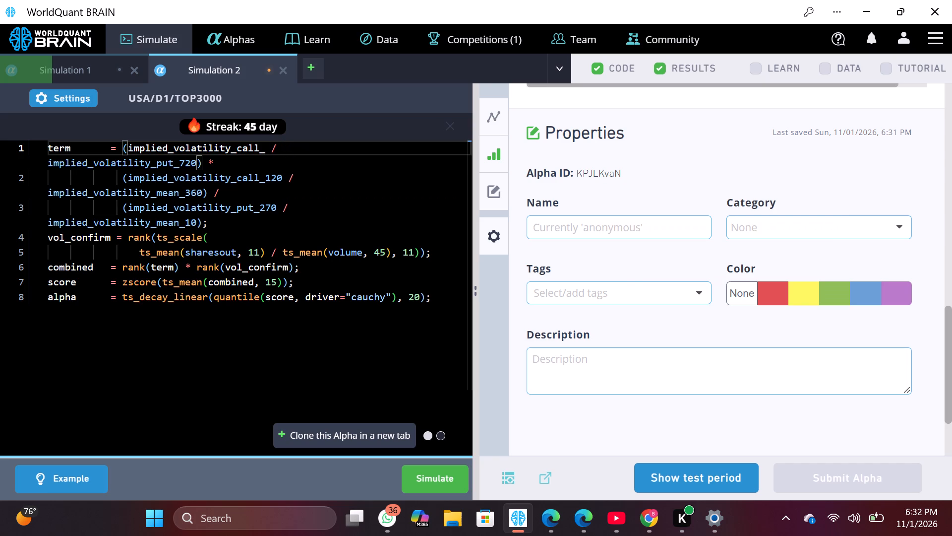
pyautogui.write('30')
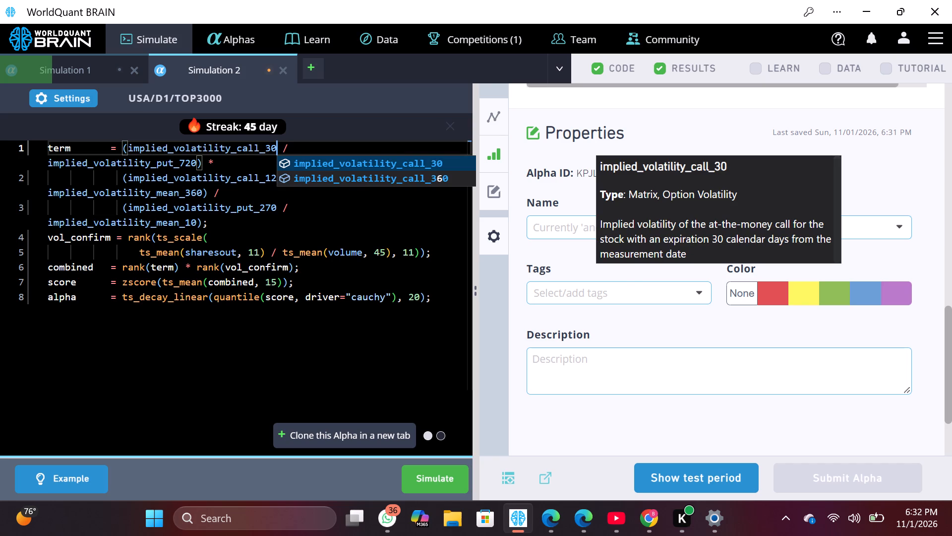
pyautogui.click(194, 160)
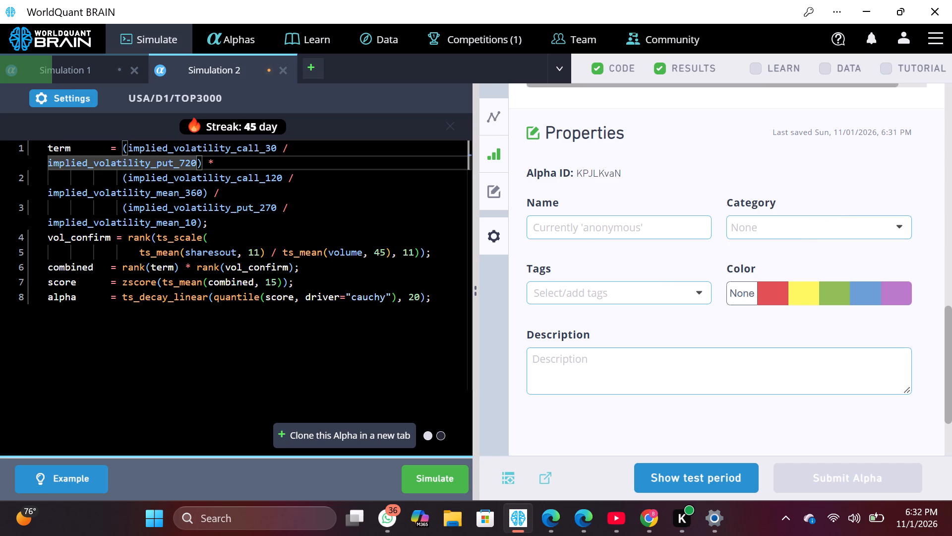
pyautogui.press('BackSpace')
pyautogui.press('BackSpace')
pyautogui.press('BackSpace')
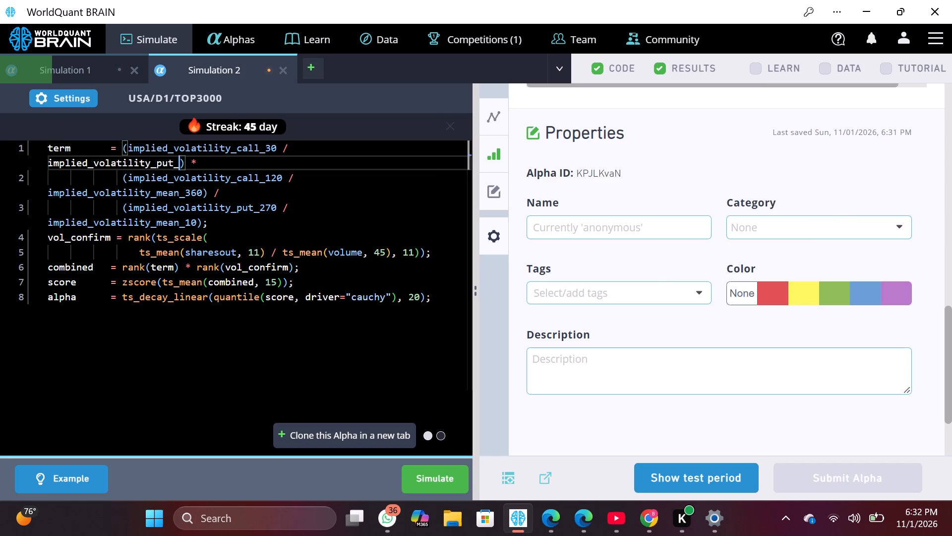
pyautogui.write('10')
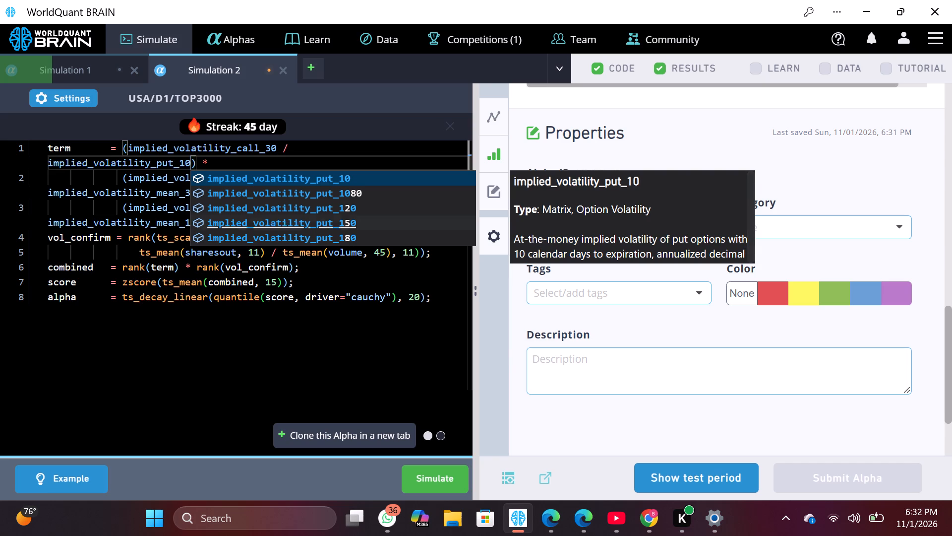
# Run the simulation of the revised alpha in Simulation 2.
pyautogui.click(419, 473)
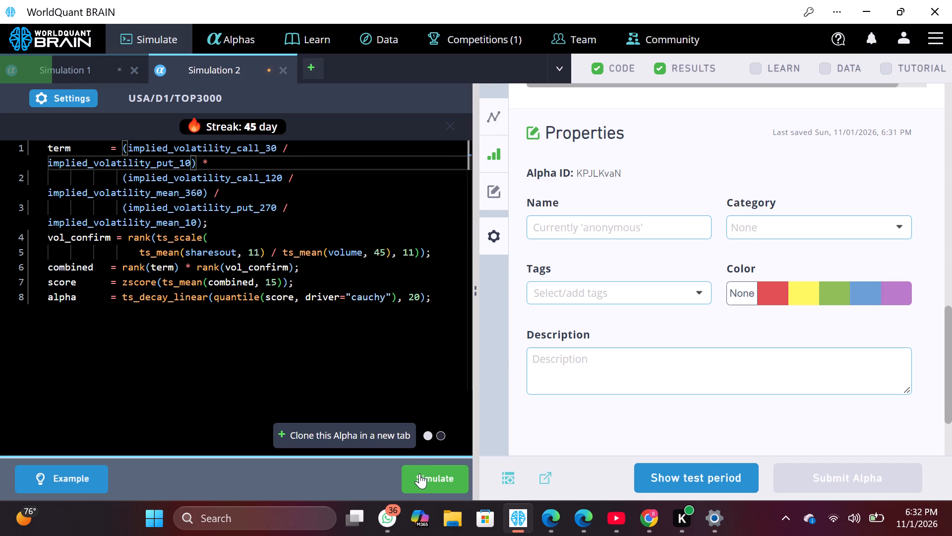
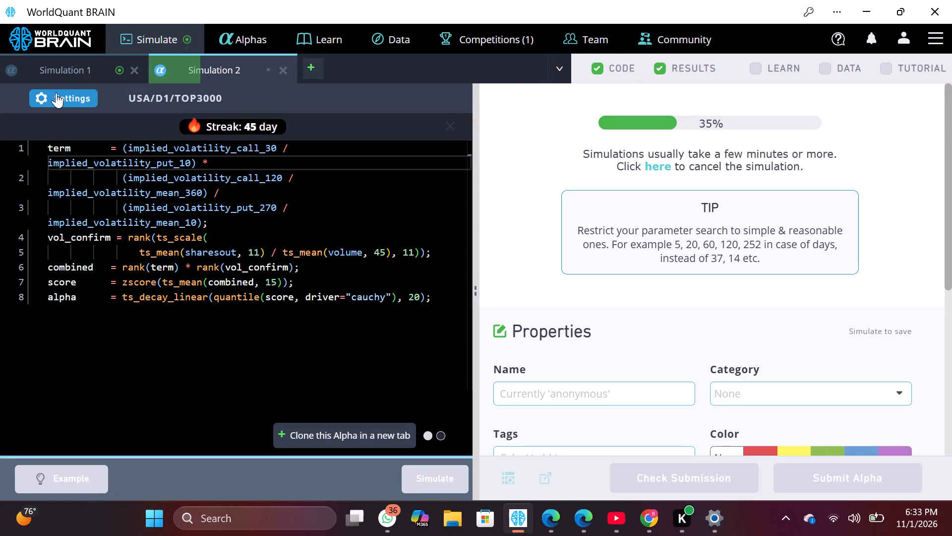
# Review Simulation 1's IS Summary and yearly statistics, show its test period, and expand the Self Correlation results.
pyautogui.click(68, 67)
pyautogui.scroll(-5, 738, 273)
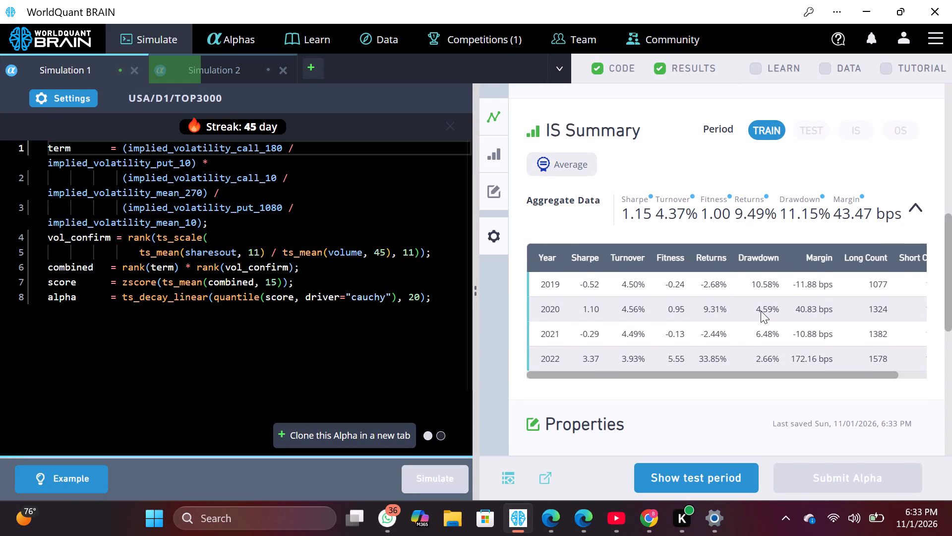
pyautogui.scroll(-2, 761, 311)
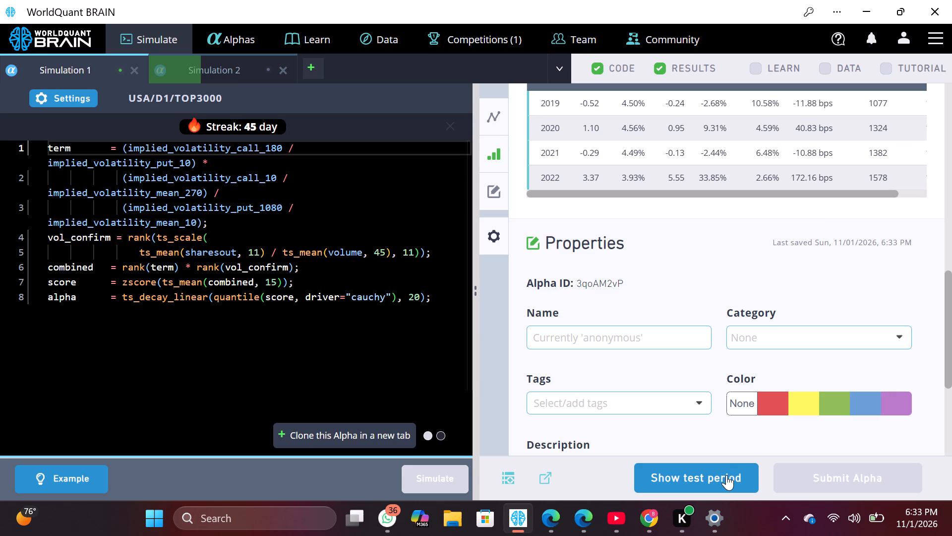
pyautogui.click(726, 475)
pyautogui.scroll(-2, 714, 367)
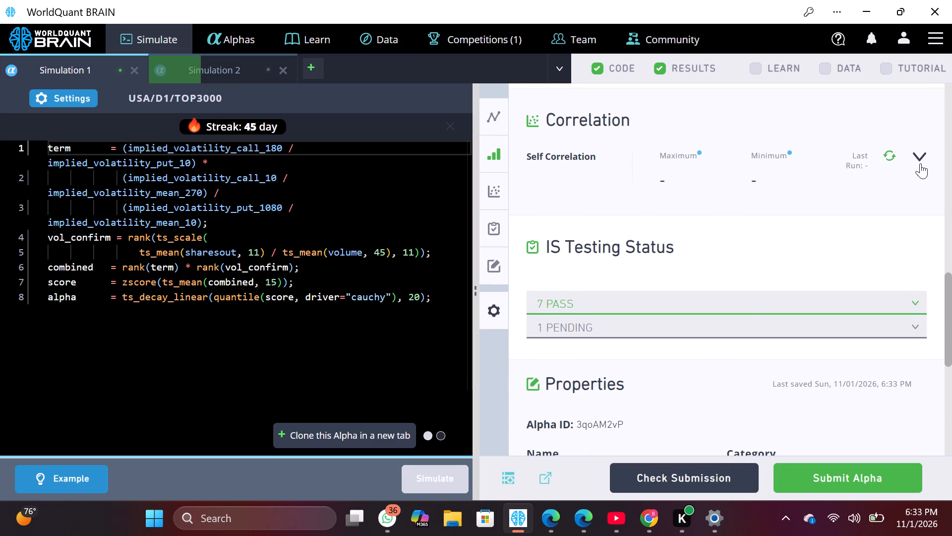
pyautogui.click(920, 163)
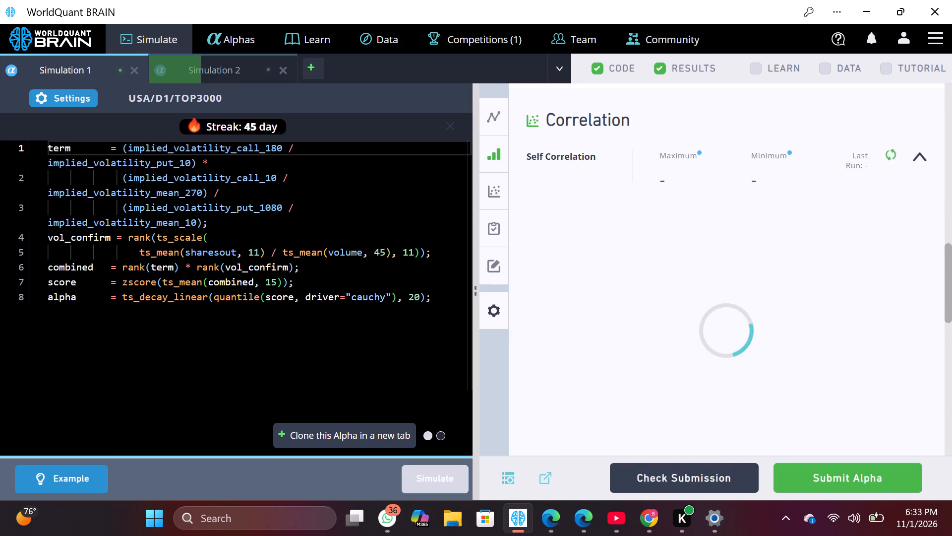
# In Simulation 1, change the numerator of term's third ratio to implied_volatility_put_270.
pyautogui.click(283, 205)
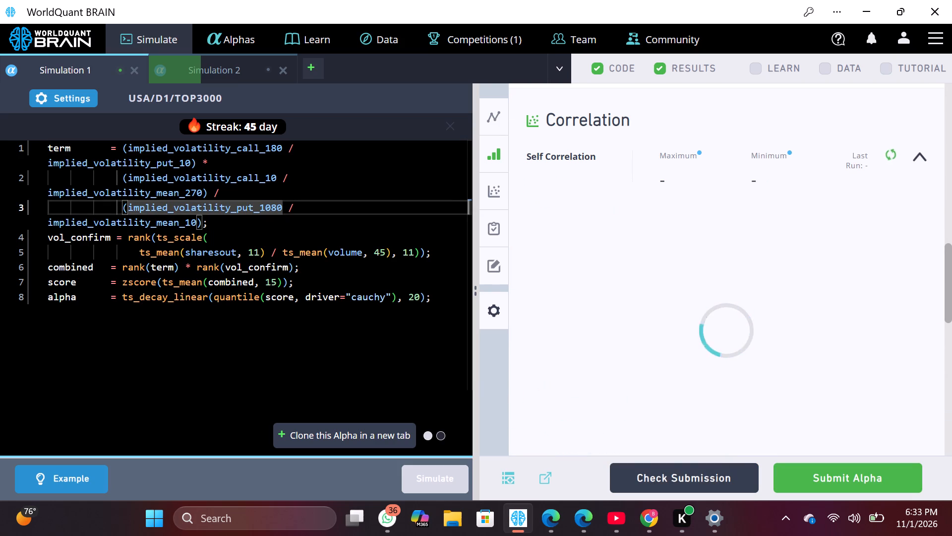
pyautogui.press('BackSpace')
pyautogui.press('BackSpace')
pyautogui.press('BackSpace')
pyautogui.press('BackSpace')
pyautogui.press('2')
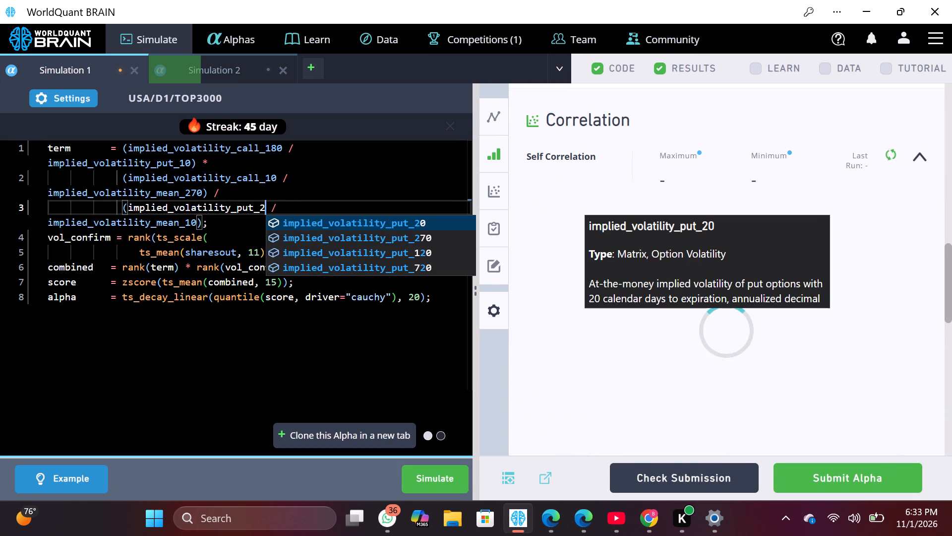
pyautogui.write('70')
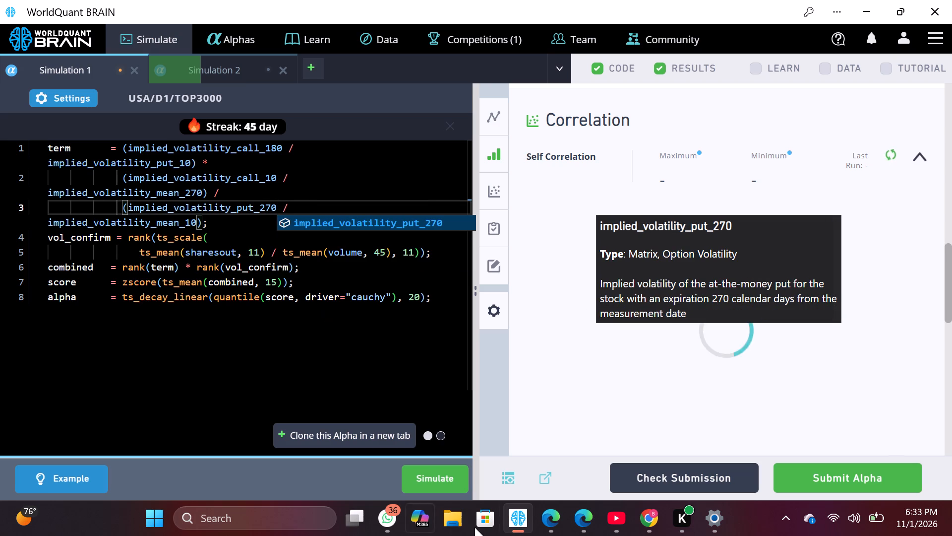
# Run the simulation of the revised alpha in Simulation 1.
pyautogui.click(447, 480)
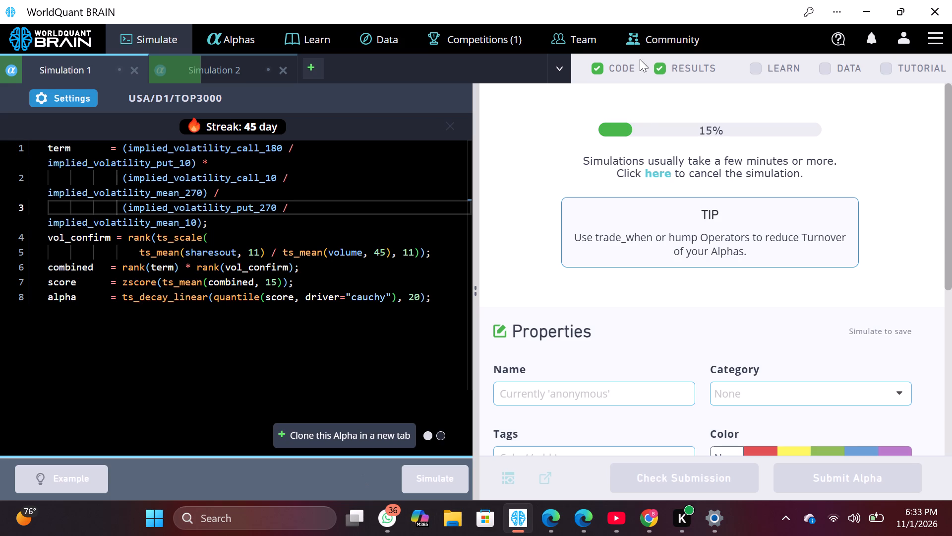
# Switch to the guest browser window holding the USA/D1/TOP2000 alpha in its own Simulation 2.
pyautogui.click(867, 5)
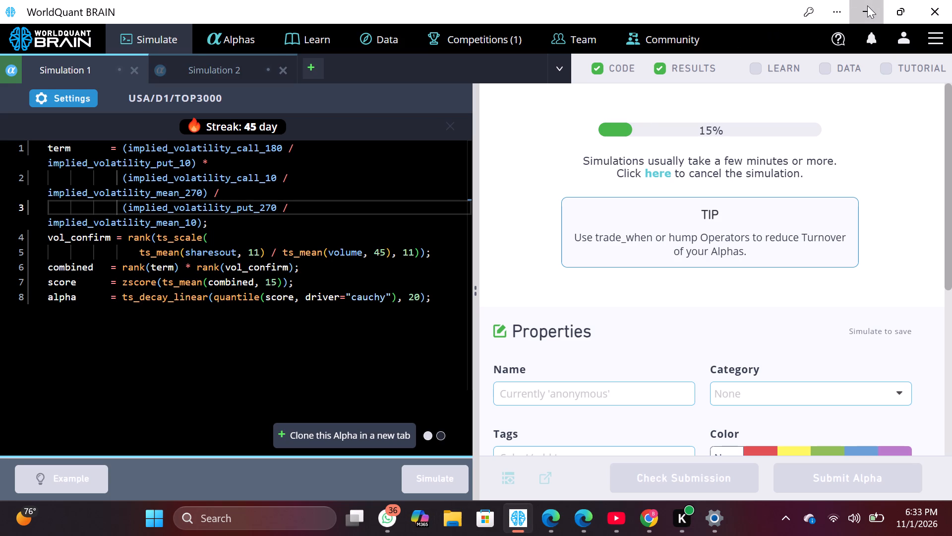
pyautogui.click(867, 5)
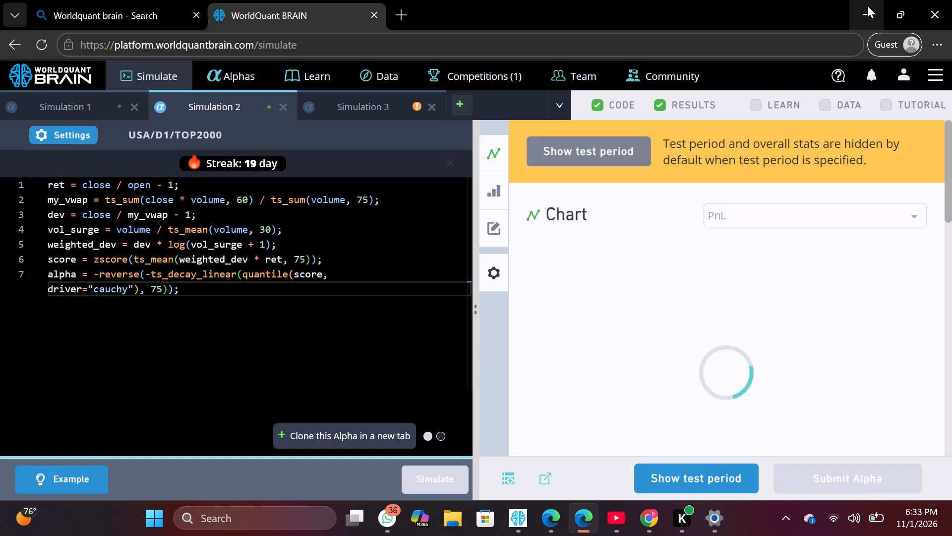
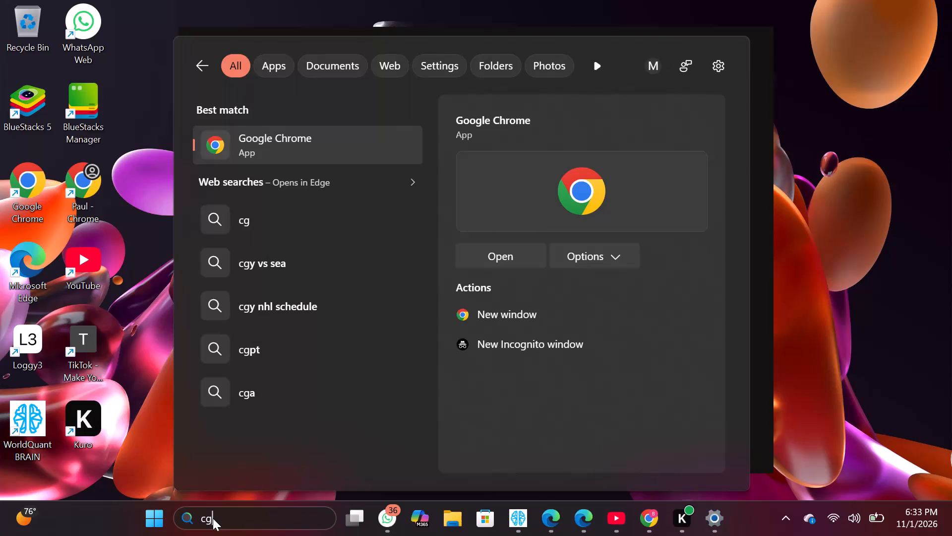
pyautogui.press('BackSpace')
pyautogui.press('h')
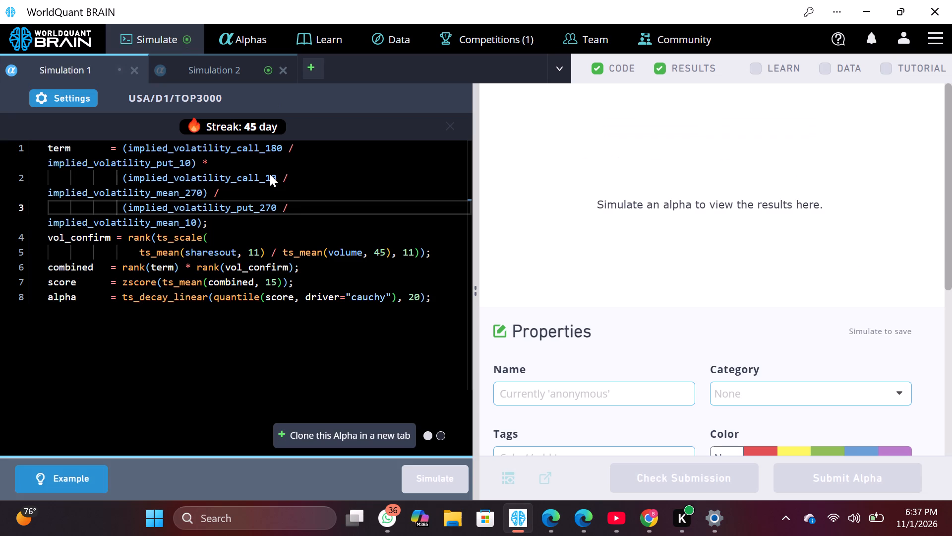
pyautogui.click(652, 469)
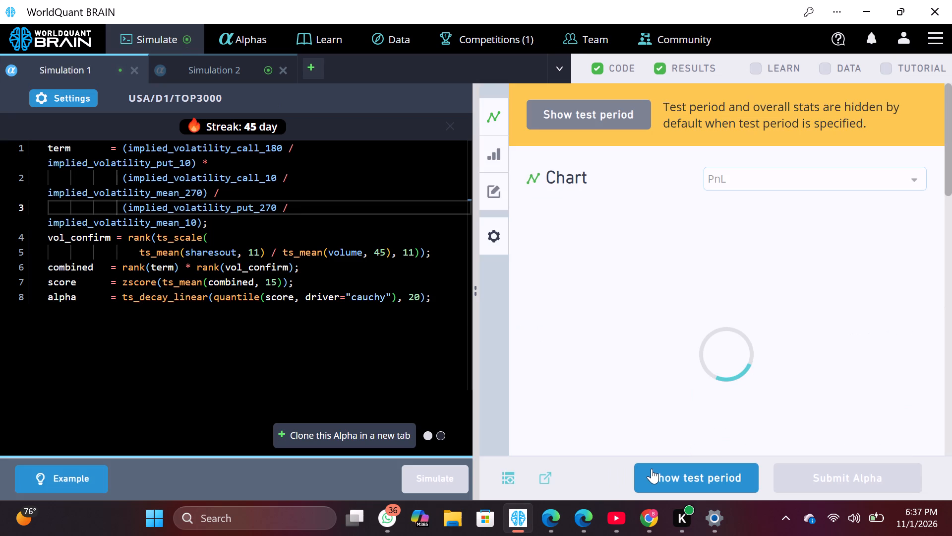
pyautogui.scroll(-4, 702, 313)
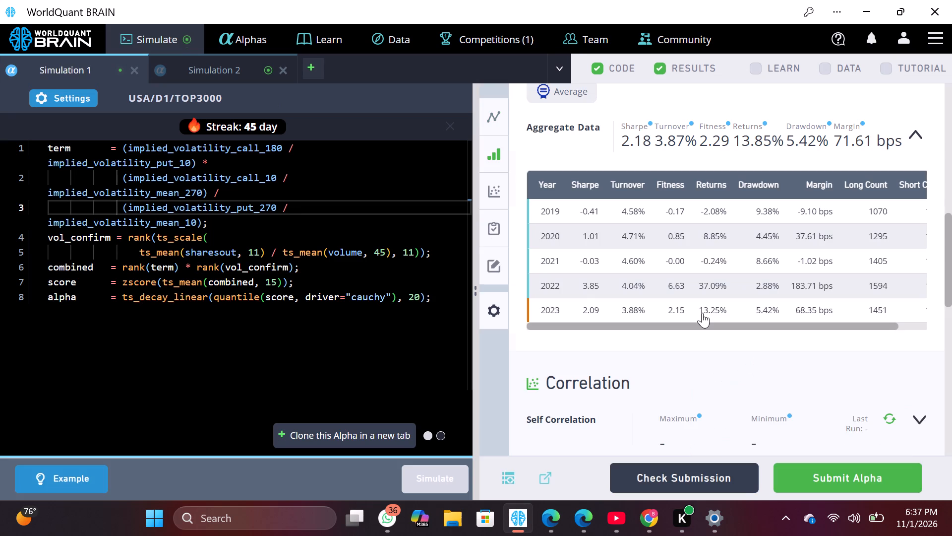
pyautogui.scroll(-2, 702, 313)
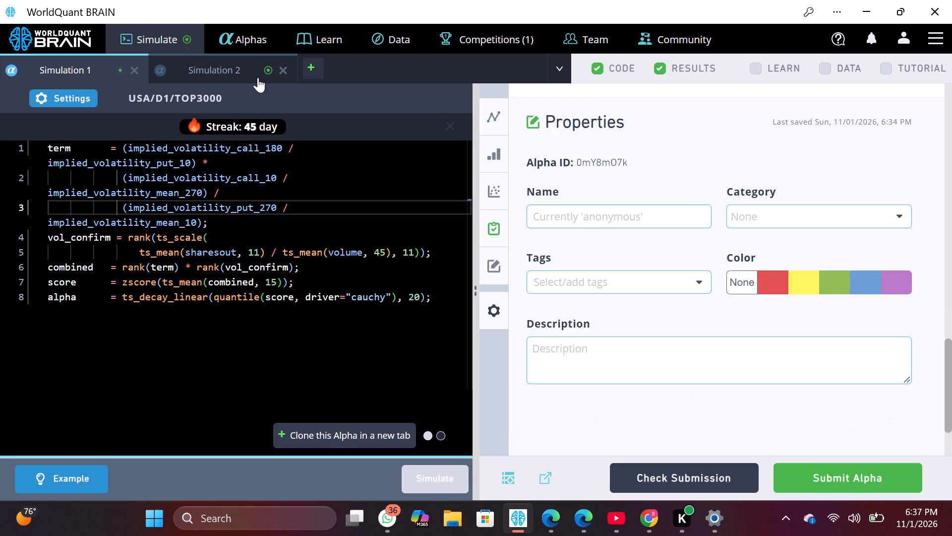
pyautogui.scroll(1, 487, 186)
pyautogui.scroll(2, 607, 171)
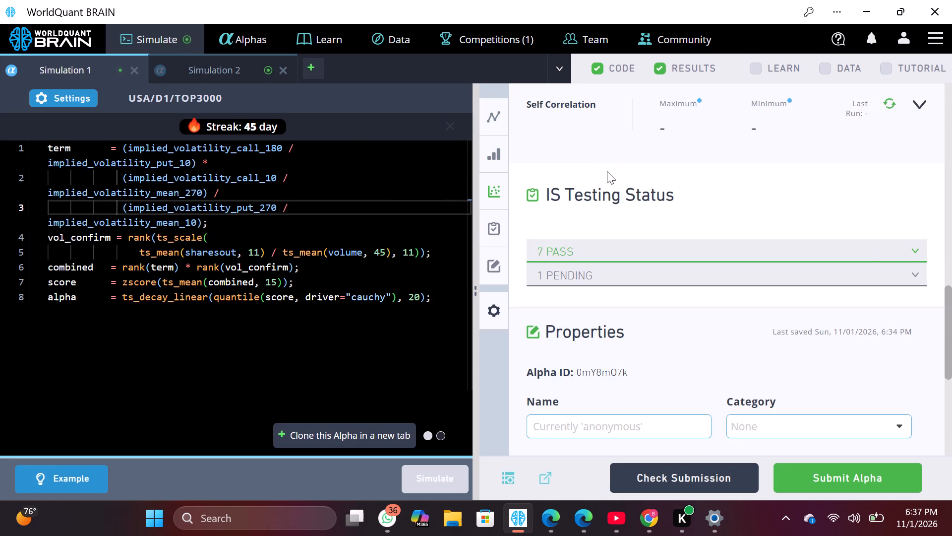
pyautogui.scroll(1, 607, 171)
pyautogui.click(923, 161)
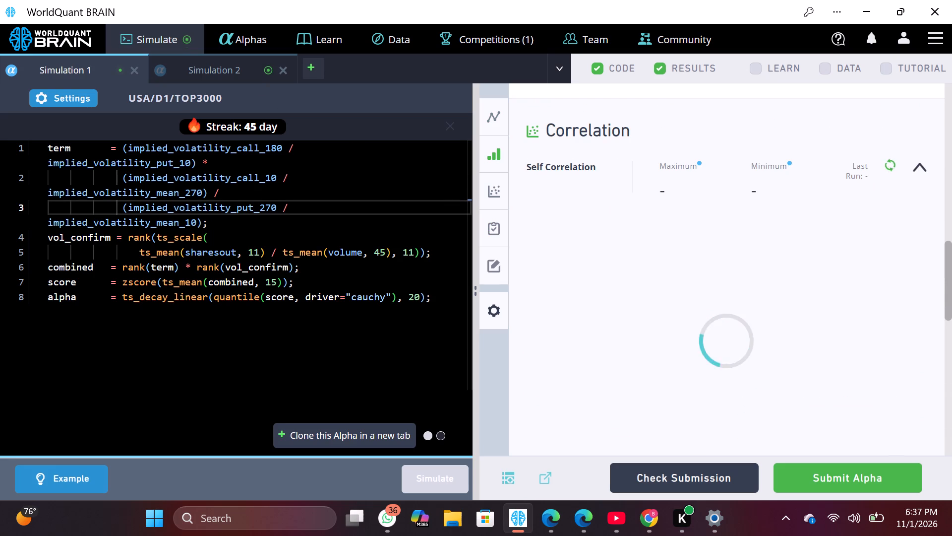
# In Simulation 1's vol_confirm, set the sharesout ts_mean window and the ts_scale window to 21, and simulate the alpha.
pyautogui.click(261, 251)
pyautogui.press('BackSpace')
pyautogui.press('BackSpace')
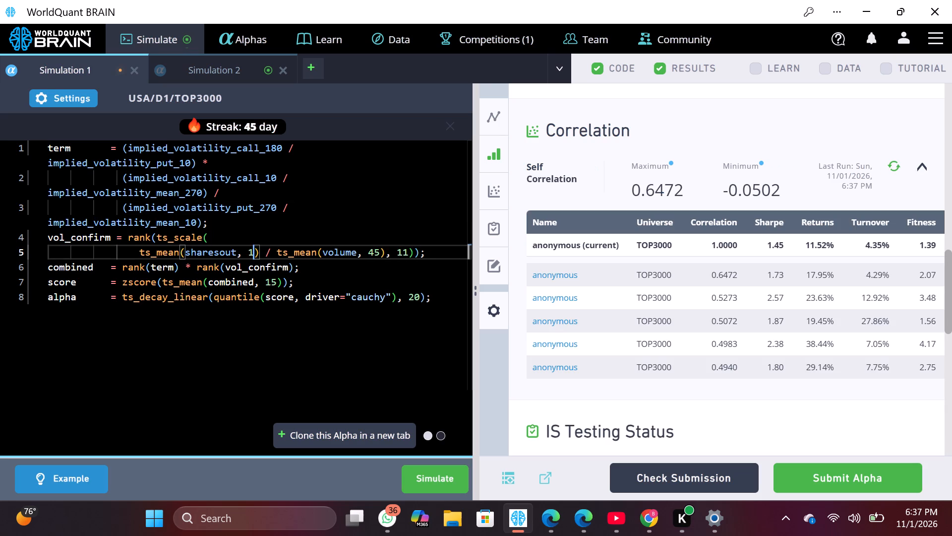
pyautogui.write('21')
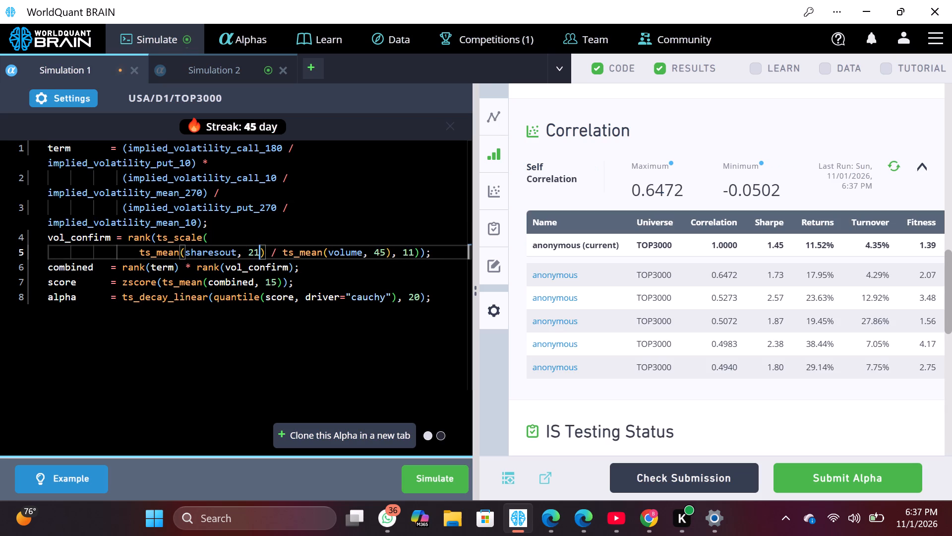
pyautogui.click(414, 250)
pyautogui.press('BackSpace')
pyautogui.press('BackSpace')
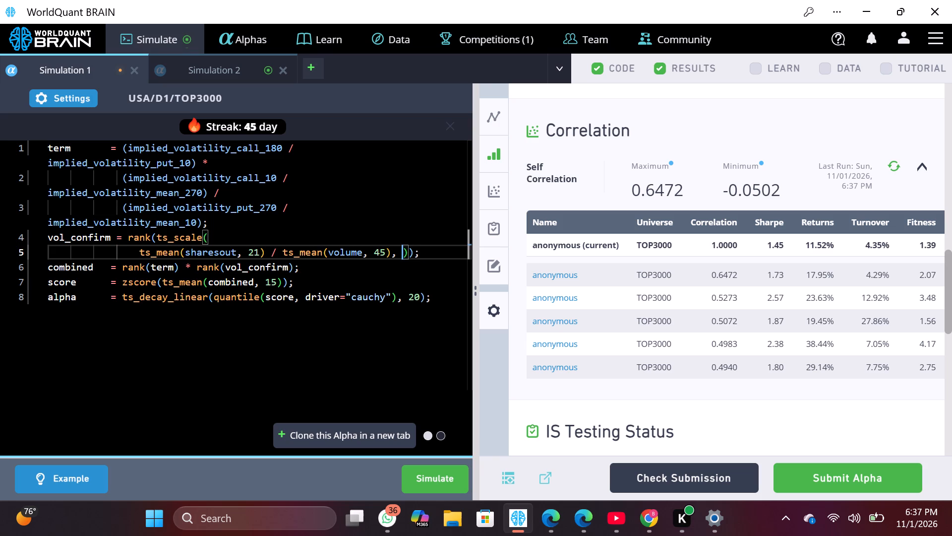
pyautogui.write('21')
pyautogui.click(425, 488)
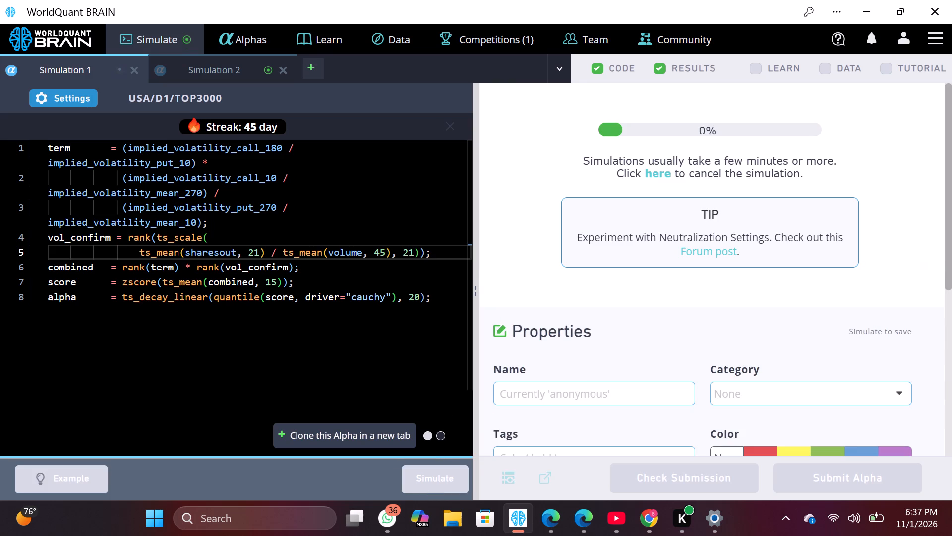
# Open Simulation 2, show its test period and examine its yearly summary and self correlation.
pyautogui.click(220, 74)
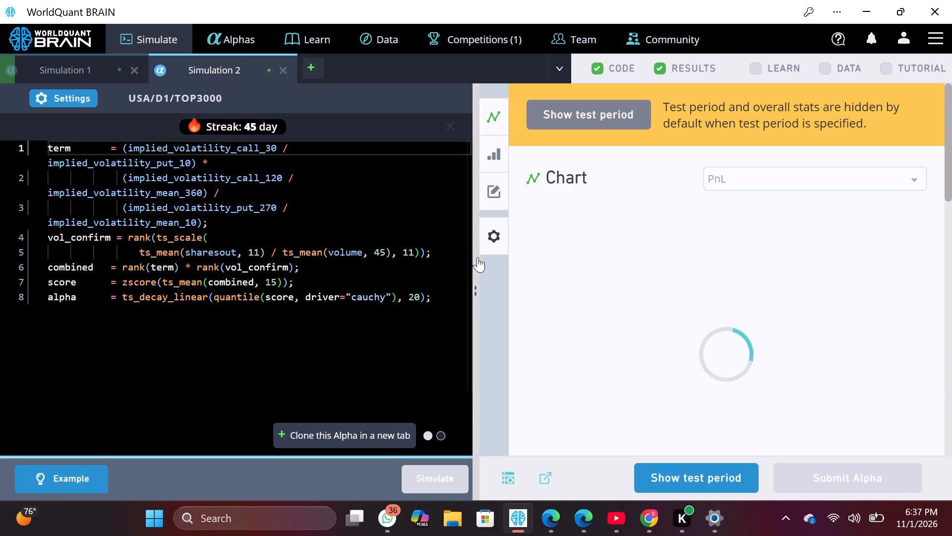
pyautogui.scroll(-3, 692, 243)
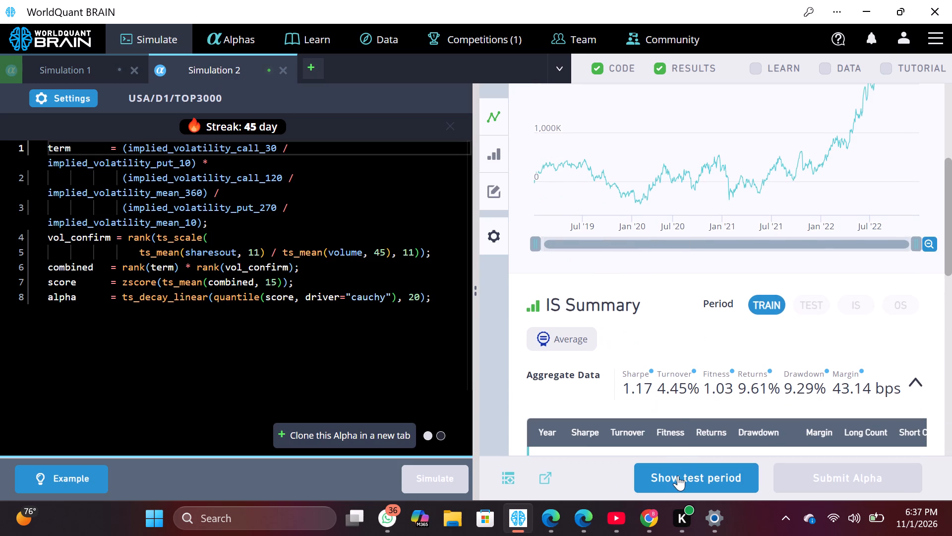
pyautogui.click(678, 475)
pyautogui.scroll(-4, 710, 338)
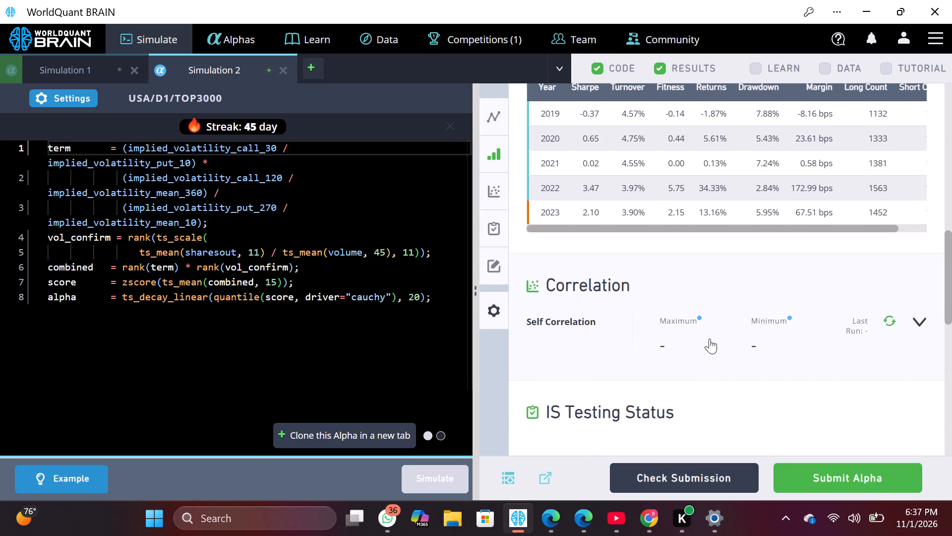
pyautogui.scroll(-1, 710, 338)
pyautogui.click(921, 241)
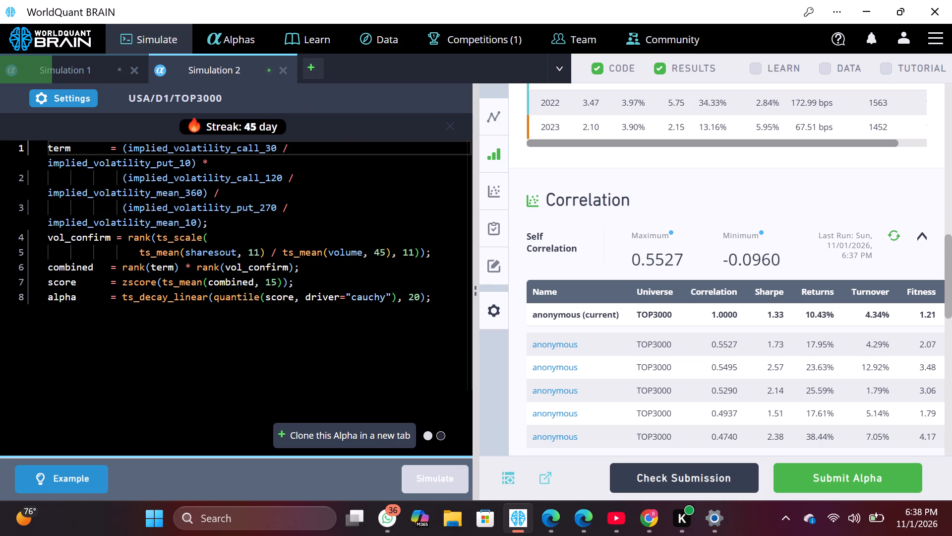
# In Simulation 2, set the score's ts_mean window to 20 and the volume ts_mean window to 60, and simulate the alpha.
pyautogui.click(273, 284)
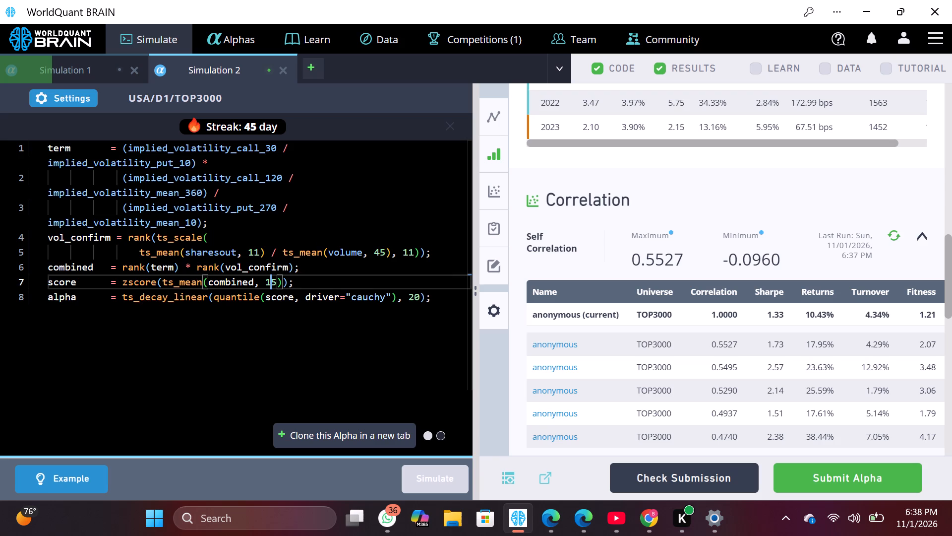
pyautogui.click(274, 282)
pyautogui.press('BackSpace')
pyautogui.press('BackSpace')
pyautogui.write('20')
pyautogui.click(386, 251)
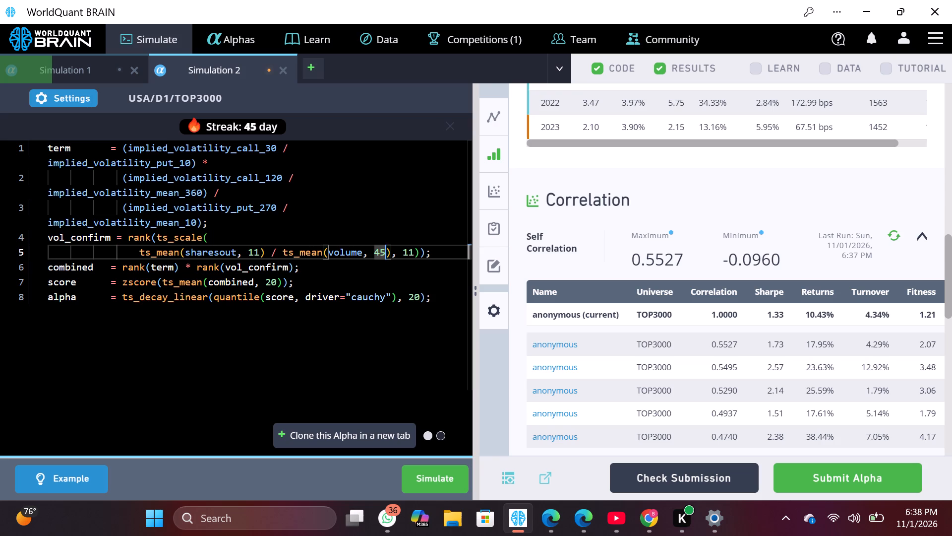
pyautogui.press('BackSpace')
pyautogui.press('BackSpace')
pyautogui.write('60')
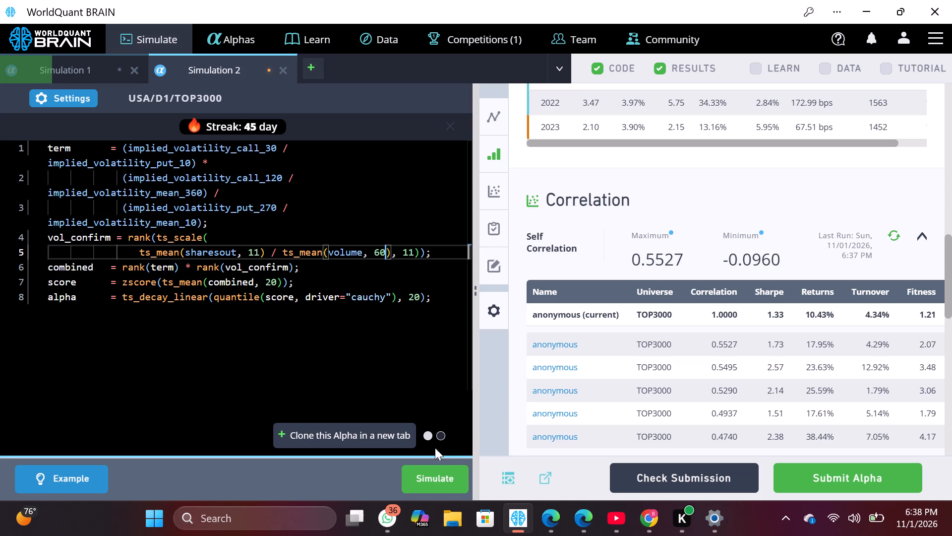
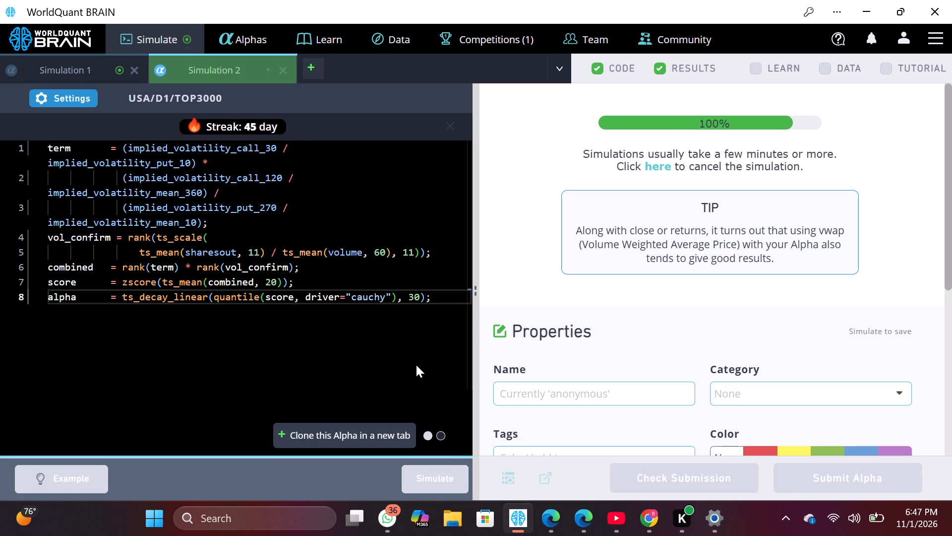
pyautogui.click(699, 477)
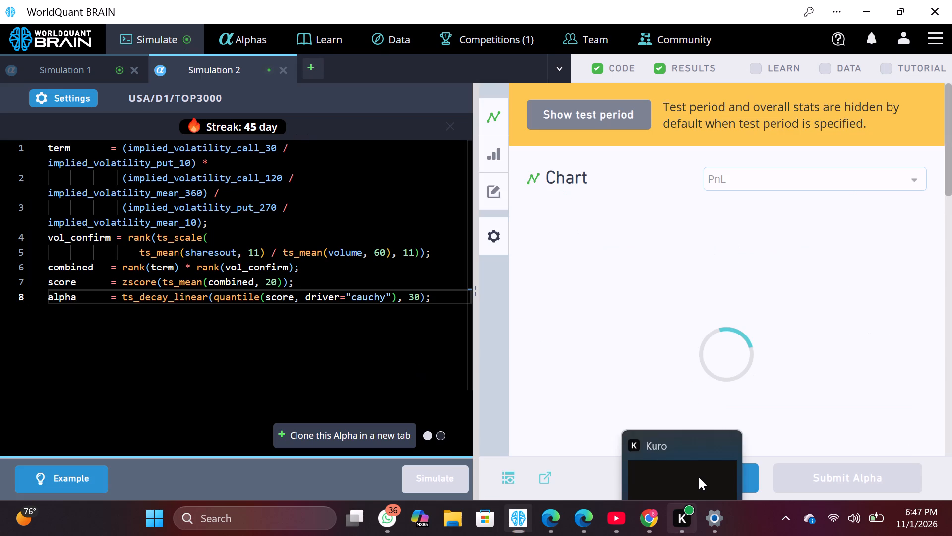
pyautogui.click(670, 469)
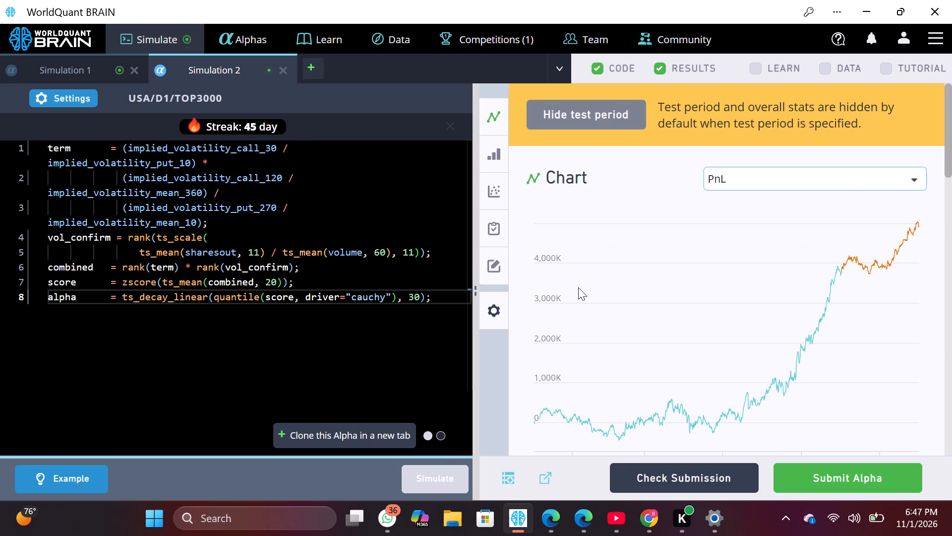
pyautogui.scroll(-5, 708, 370)
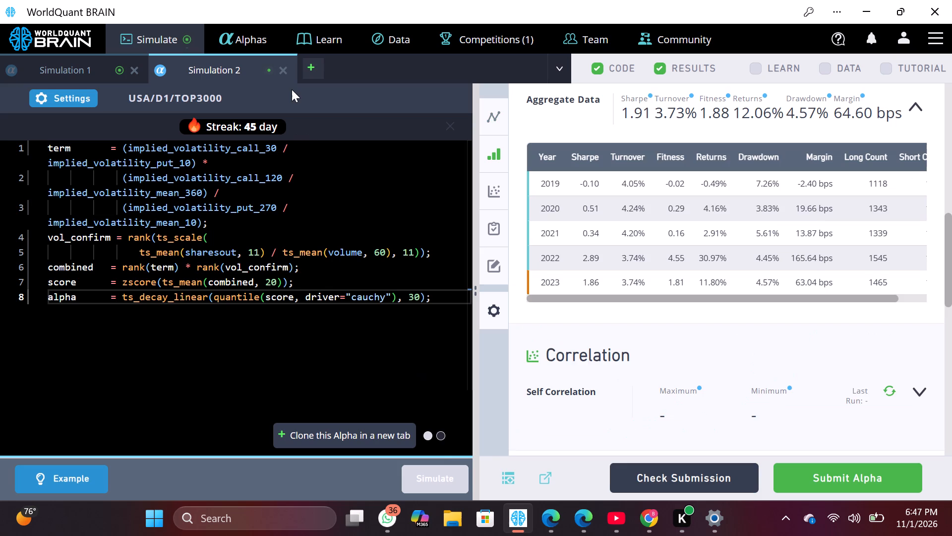
pyautogui.scroll(-1, 567, 285)
# Create a new simulation and paste the copied advanced alpha formula into its empty code editor.
pyautogui.click(317, 60)
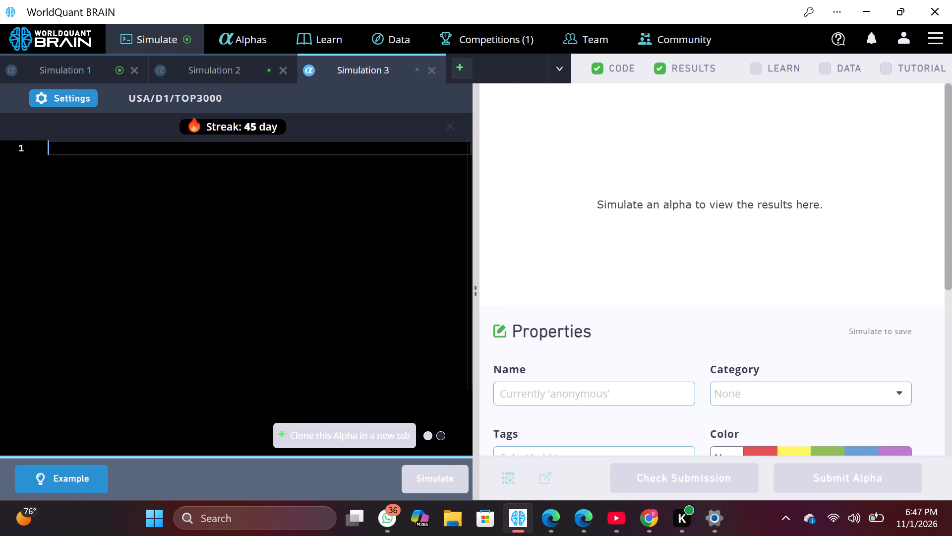
pyautogui.hotkey('ctrl', 'v')
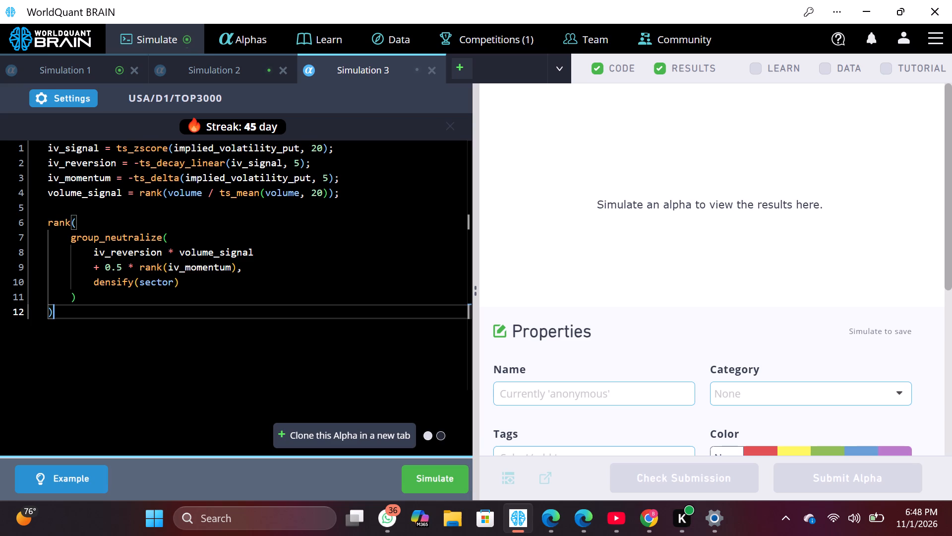
# Set Simulation 3's decay to 0 and neutralization to Sector, apply the settings, and run the simulation.
pyautogui.click(54, 93)
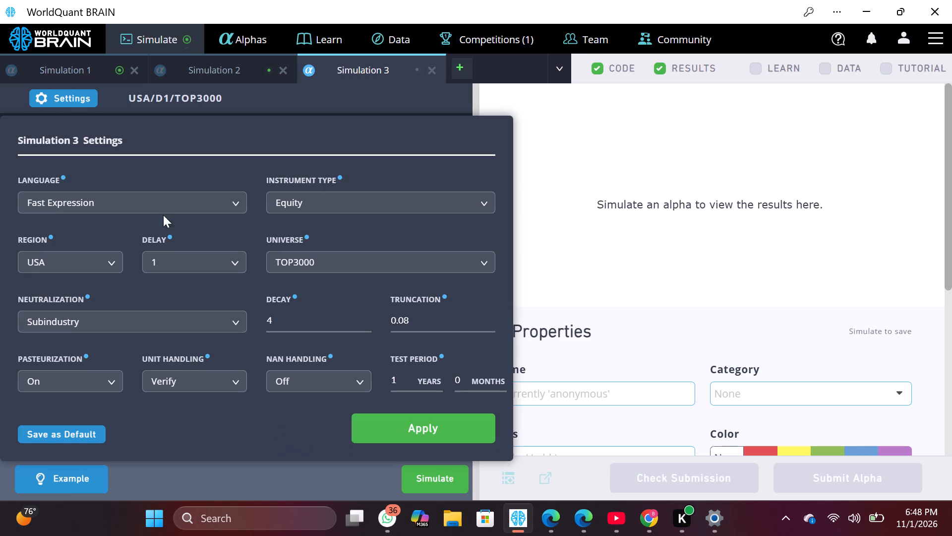
pyautogui.click(326, 314)
pyautogui.press('\\')
pyautogui.press('BackSpace')
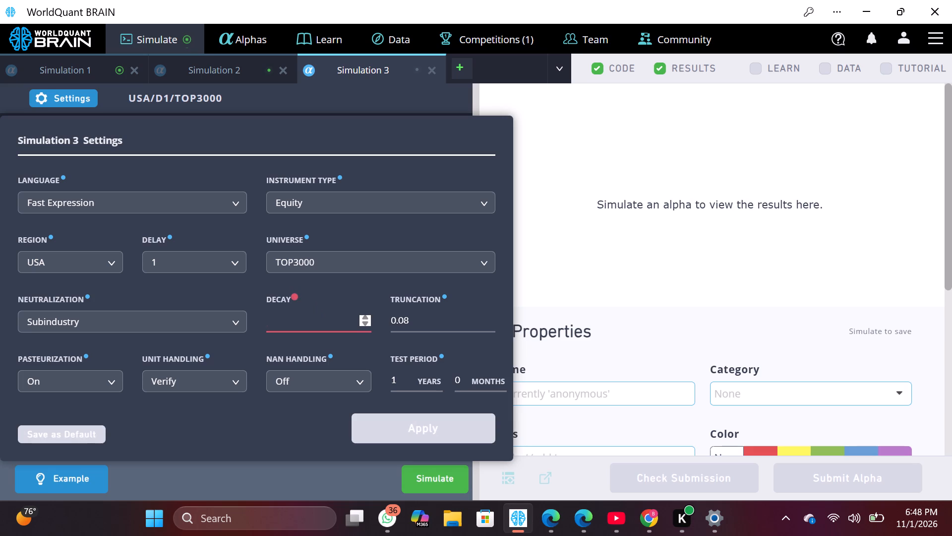
pyautogui.press('0')
pyautogui.click(226, 319)
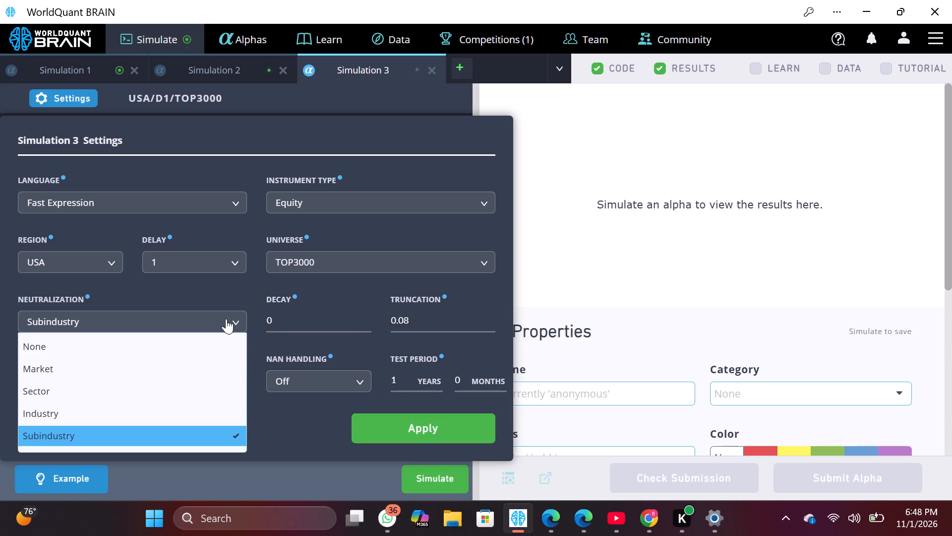
pyautogui.click(202, 392)
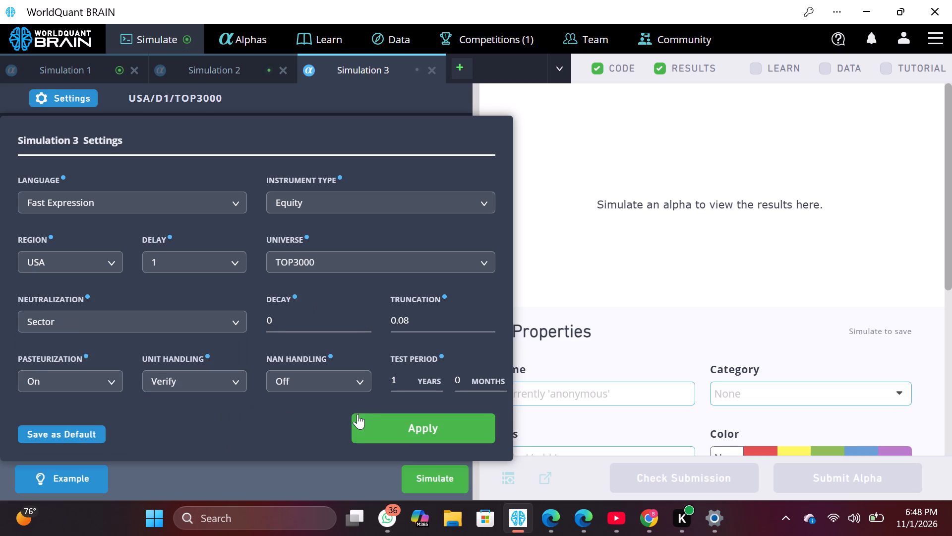
pyautogui.click(374, 422)
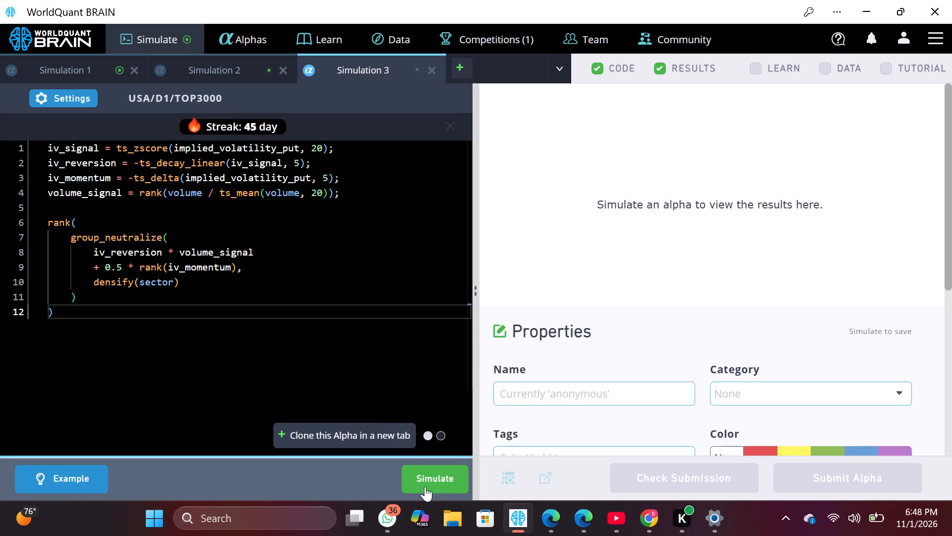
pyautogui.click(425, 483)
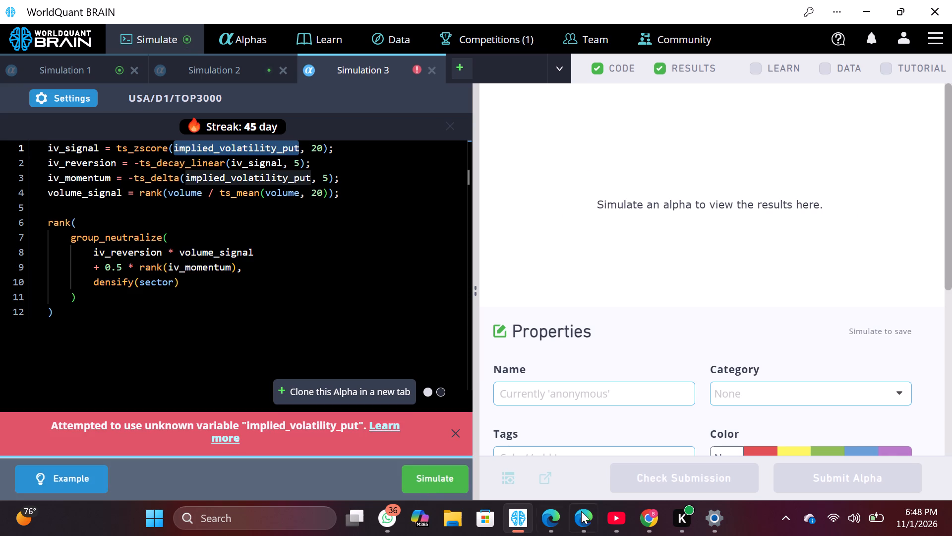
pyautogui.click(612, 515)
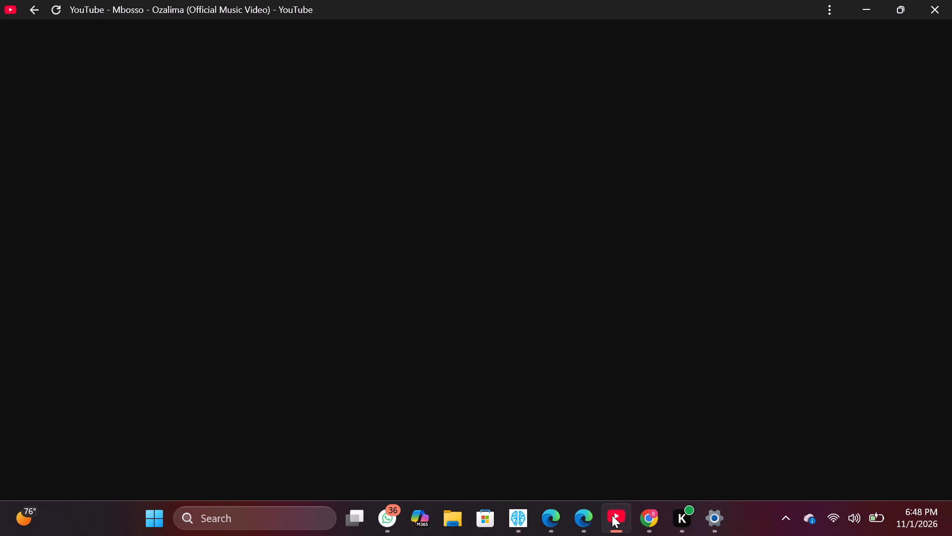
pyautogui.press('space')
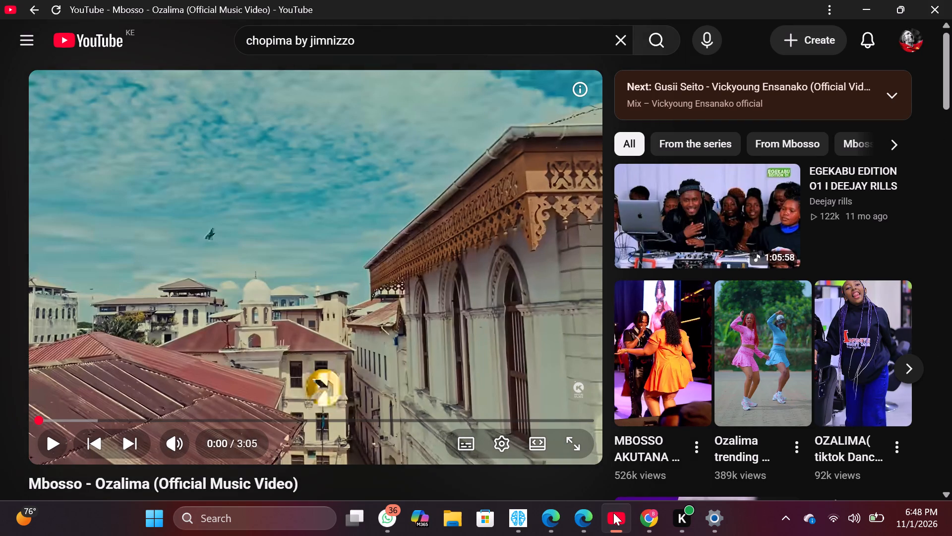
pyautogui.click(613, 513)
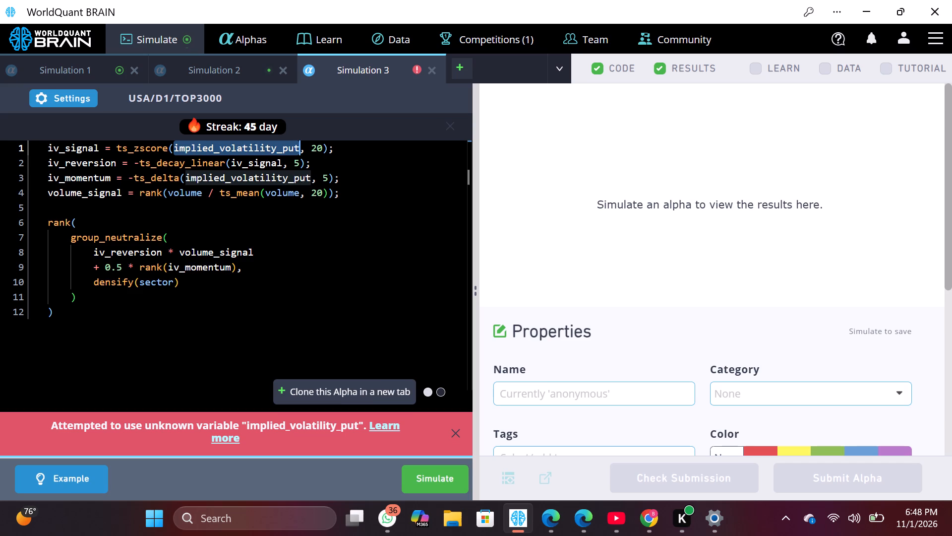
# Clear the data field from iv_signal's ts_zscore, use implied_volatility_put_1080 in iv_momentum's ts_delta, and try to simulate.
pyautogui.press('1')
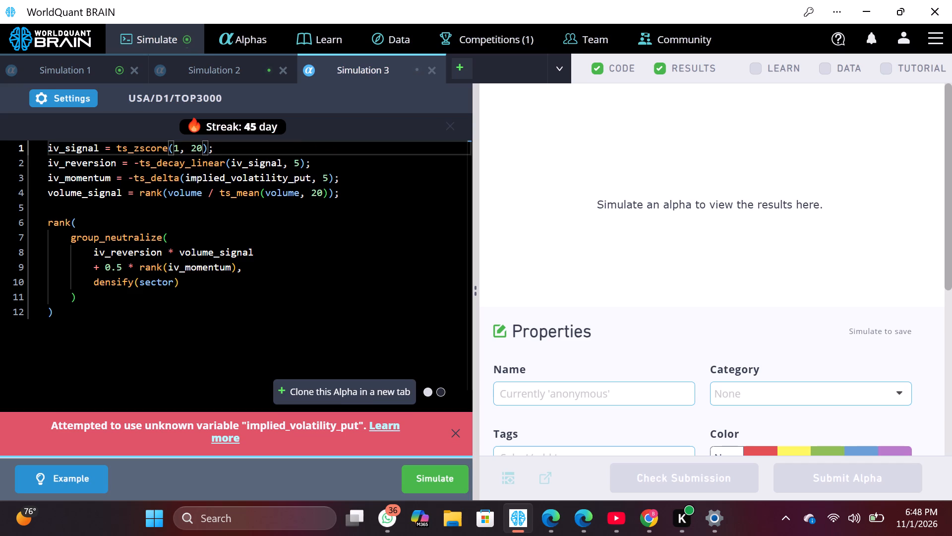
pyautogui.press('BackSpace')
pyautogui.click(309, 178)
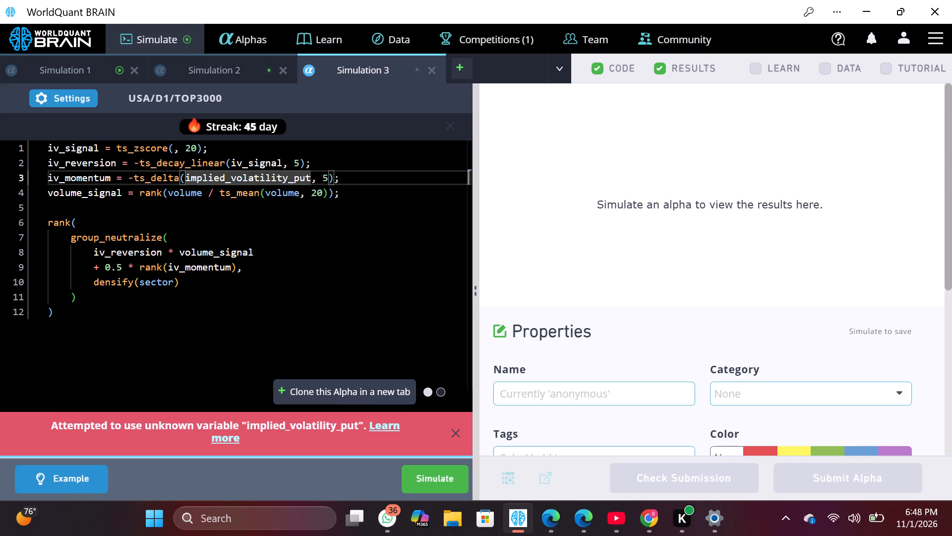
pyautogui.press('1')
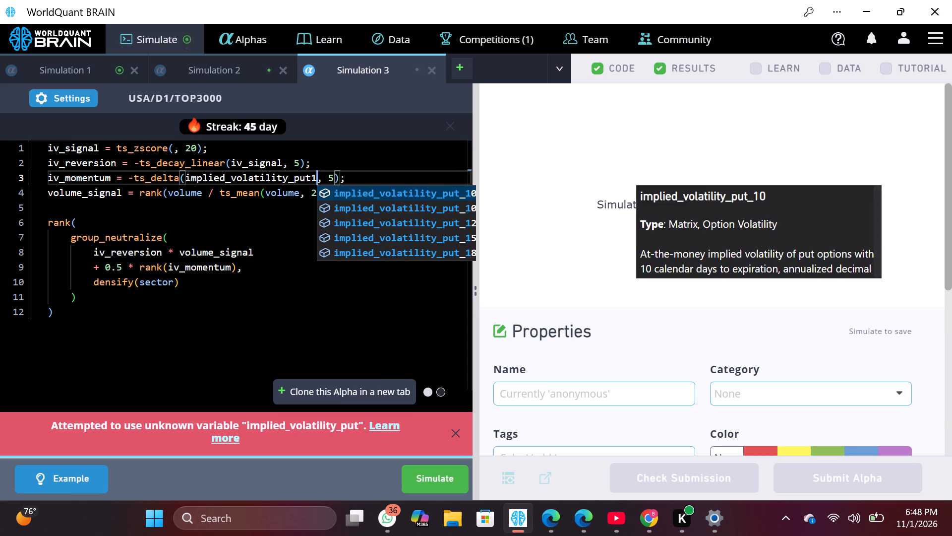
pyautogui.click(435, 206)
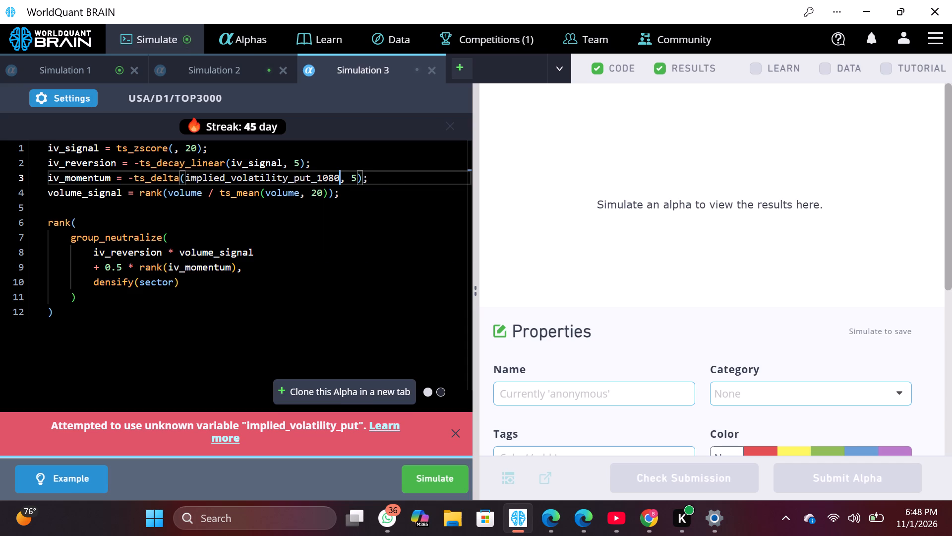
pyautogui.click(441, 474)
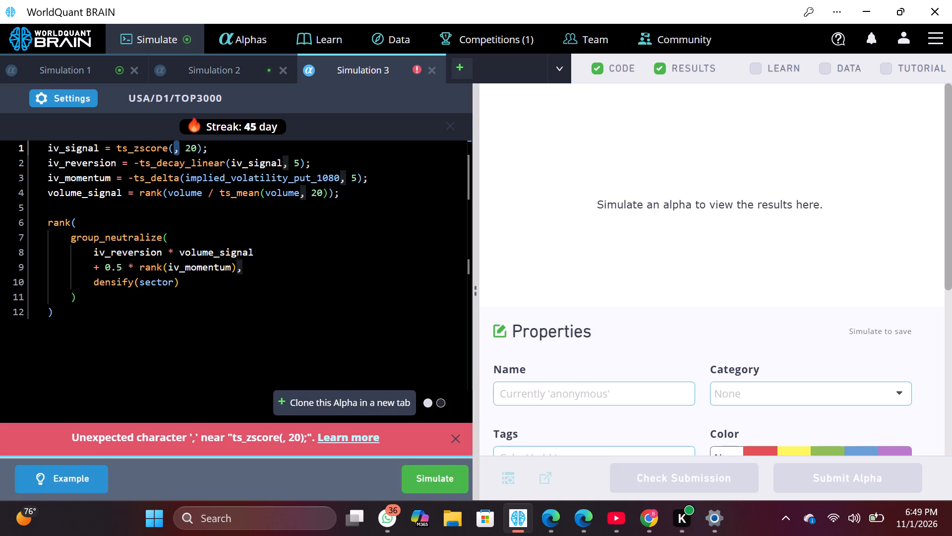
# Insert implied_volatility_call_1080 followed by a comma as the ts_zscore input in iv_signal, and run the simulation.
pyautogui.write('im')
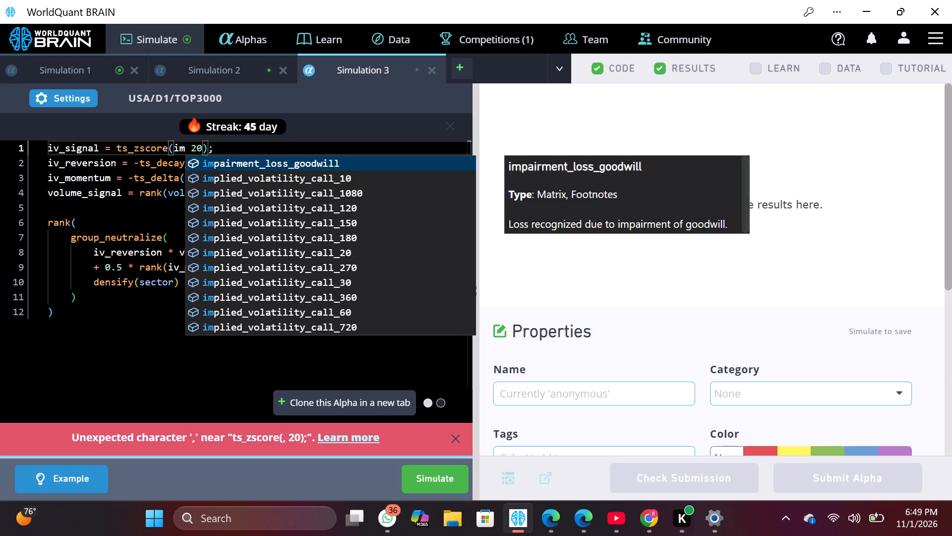
pyautogui.click(342, 197)
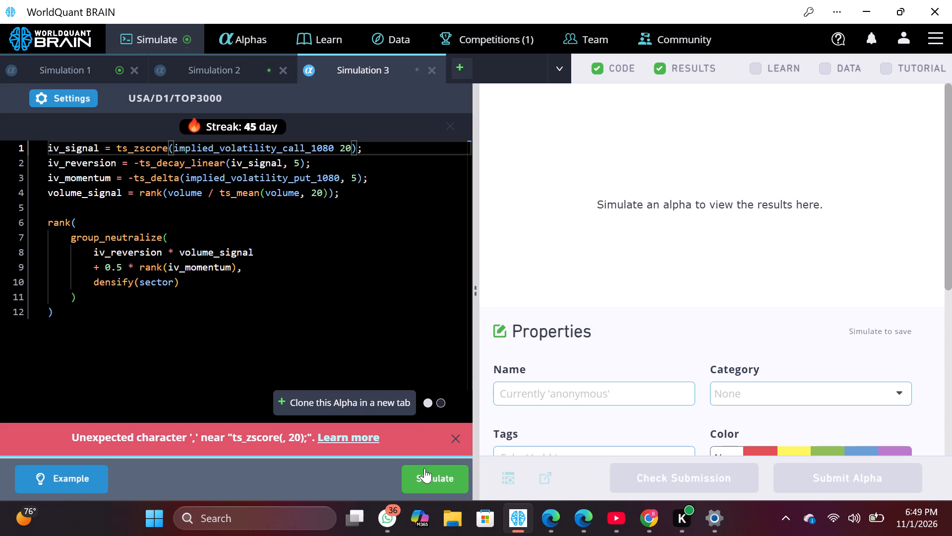
pyautogui.press(',')
pyautogui.click(445, 486)
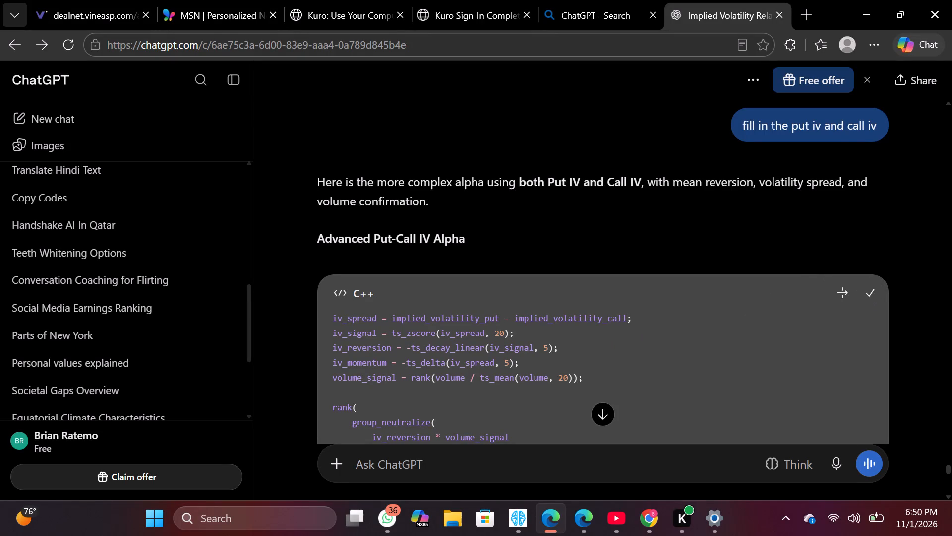
# Switch to WorldQuant BRAIN, show the test period for Simulation 3, and review its PnL chart, correlation and IS testing status.
pyautogui.click(514, 516)
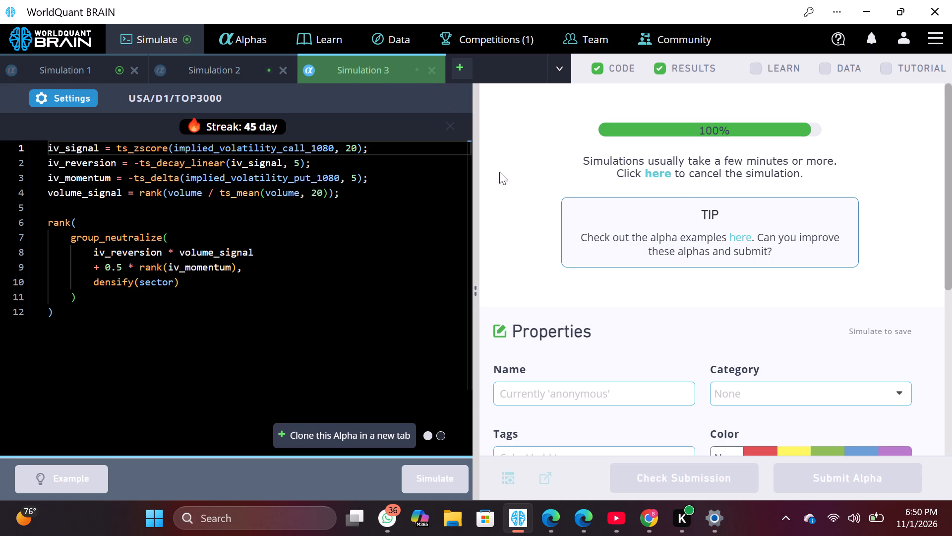
pyautogui.scroll(-2, 633, 236)
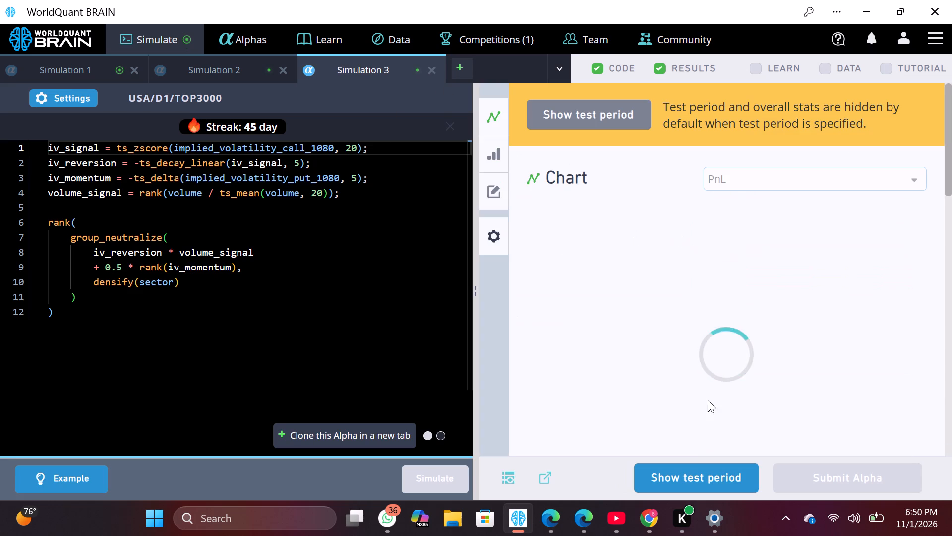
pyautogui.click(714, 469)
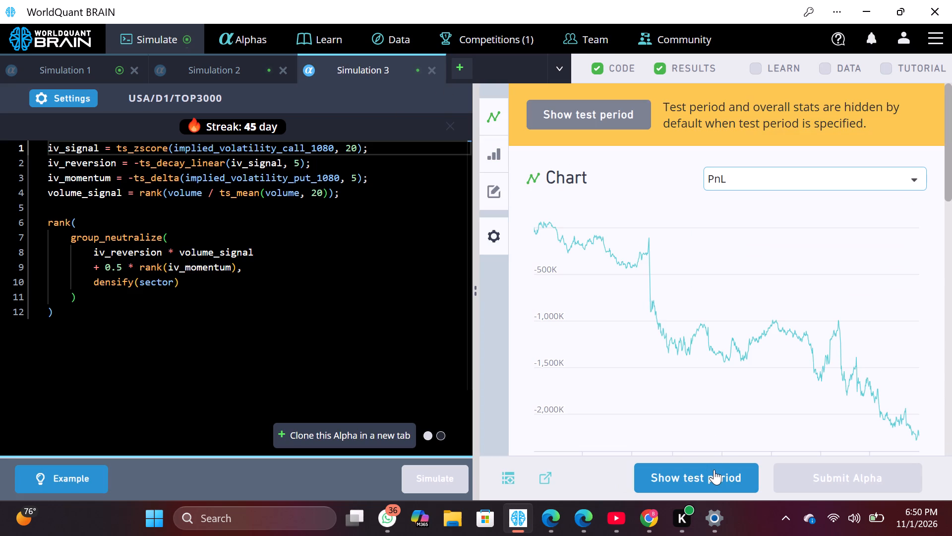
pyautogui.scroll(-7, 710, 405)
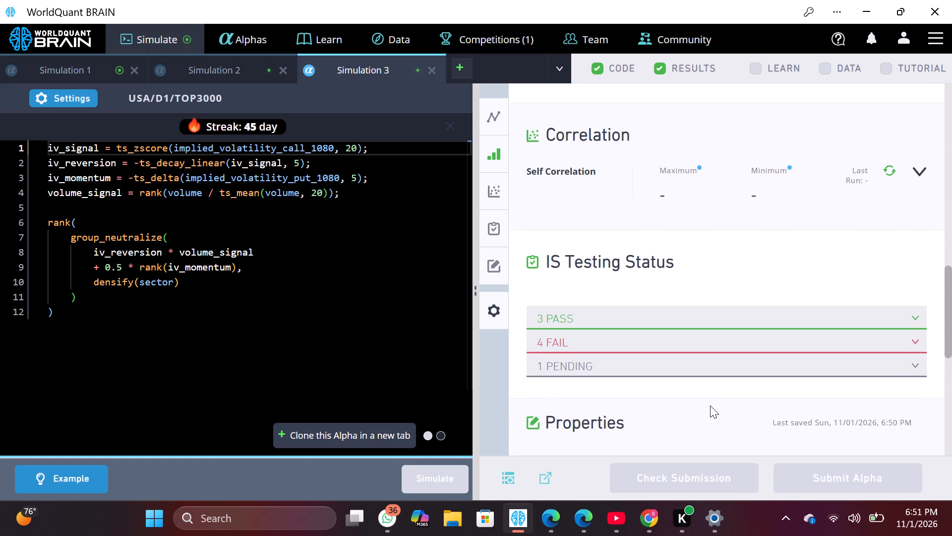
pyautogui.scroll(-2, 710, 405)
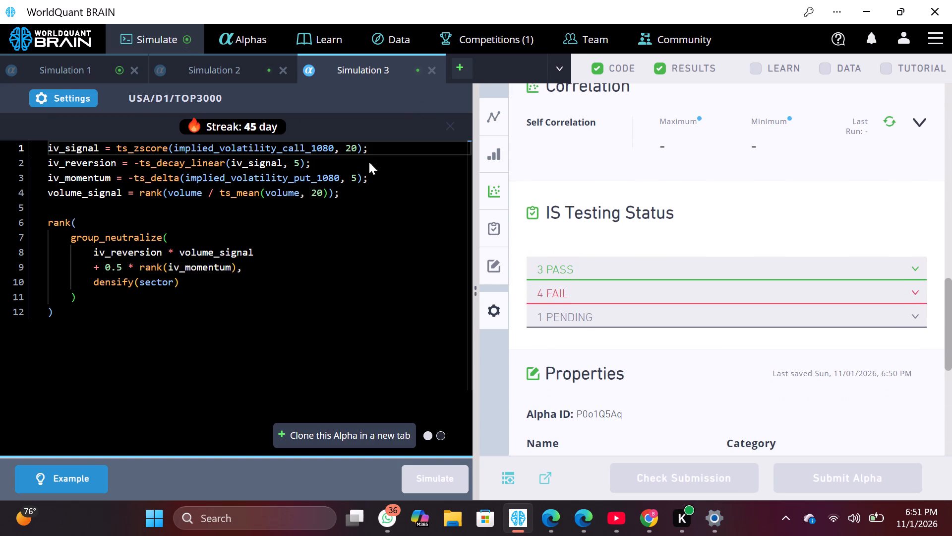
# Open a new simulation and paste the copied Advanced Put-Call IV Alpha code into its editor.
pyautogui.click(461, 75)
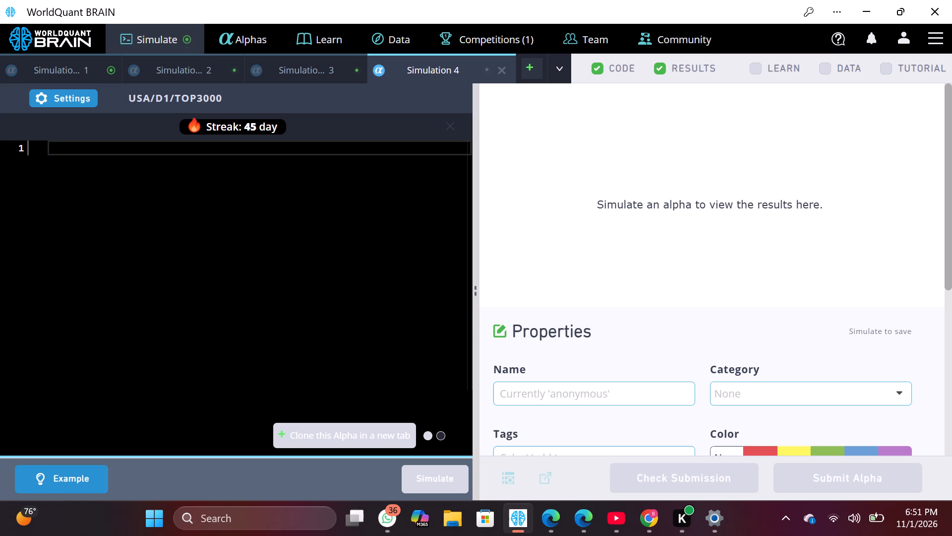
pyautogui.hotkey('ctrl', 'v')
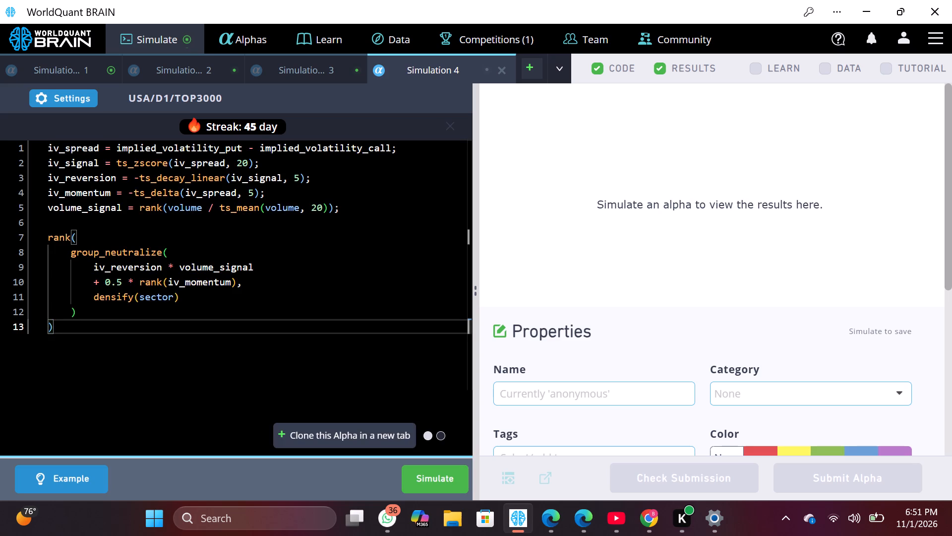
# Complete the iv_spread fields as implied_volatility_put_1080 and implied_volatility_call_1080, and run the simulation.
pyautogui.click(244, 144)
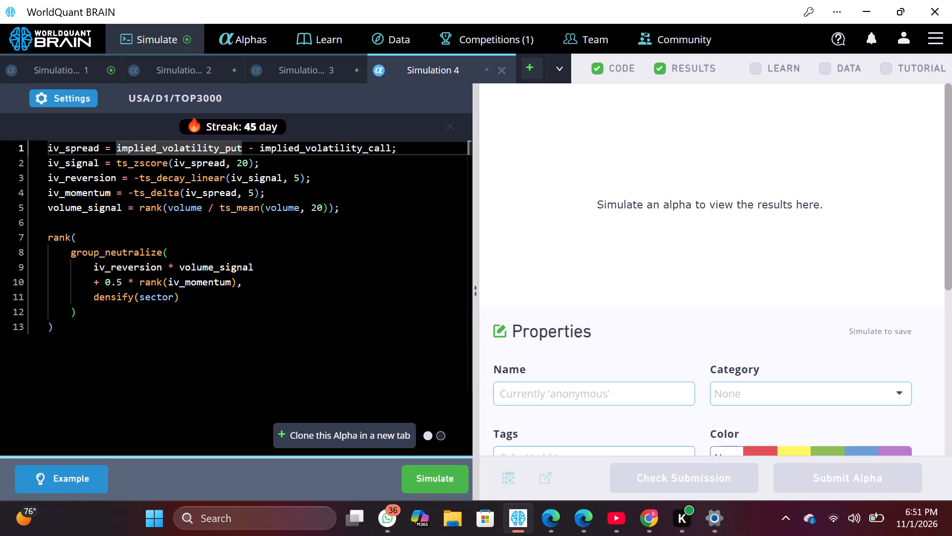
pyautogui.press('1')
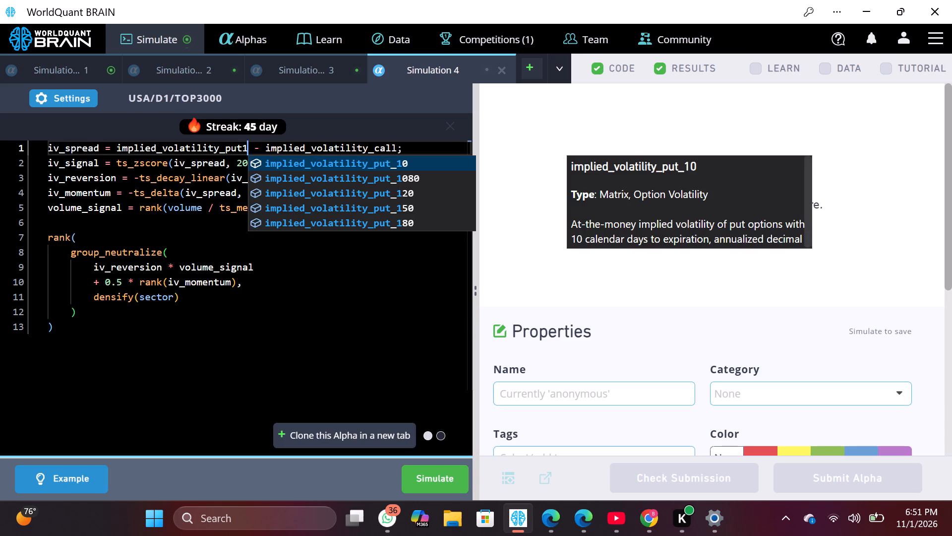
pyautogui.click(323, 179)
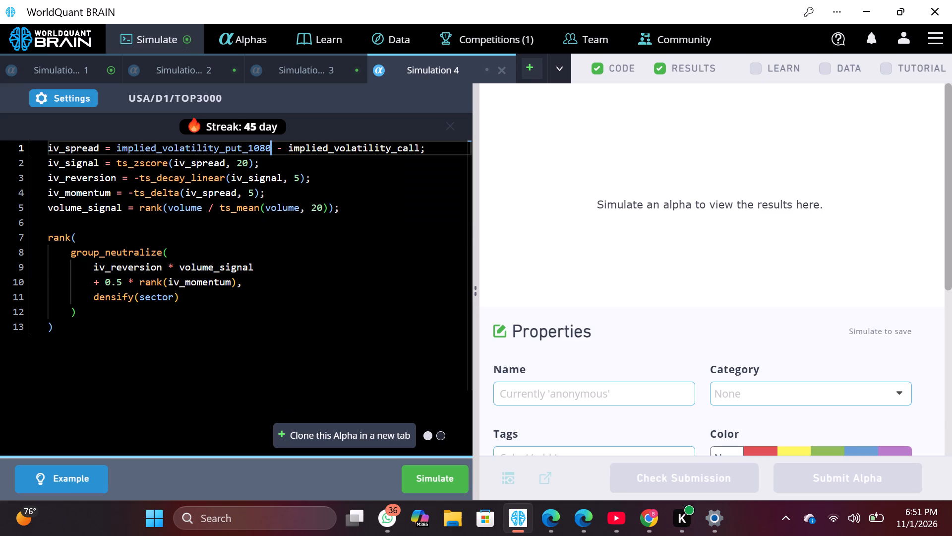
pyautogui.click(417, 146)
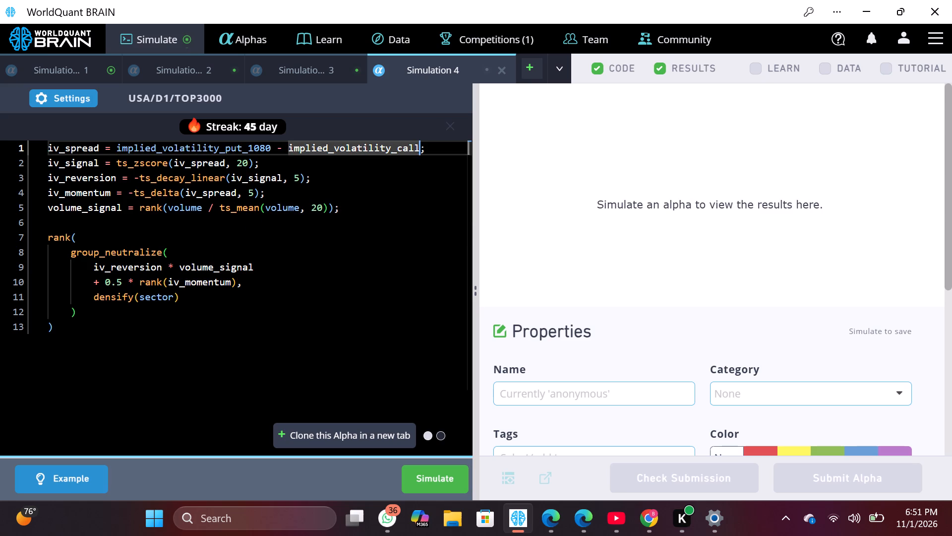
pyautogui.press('1')
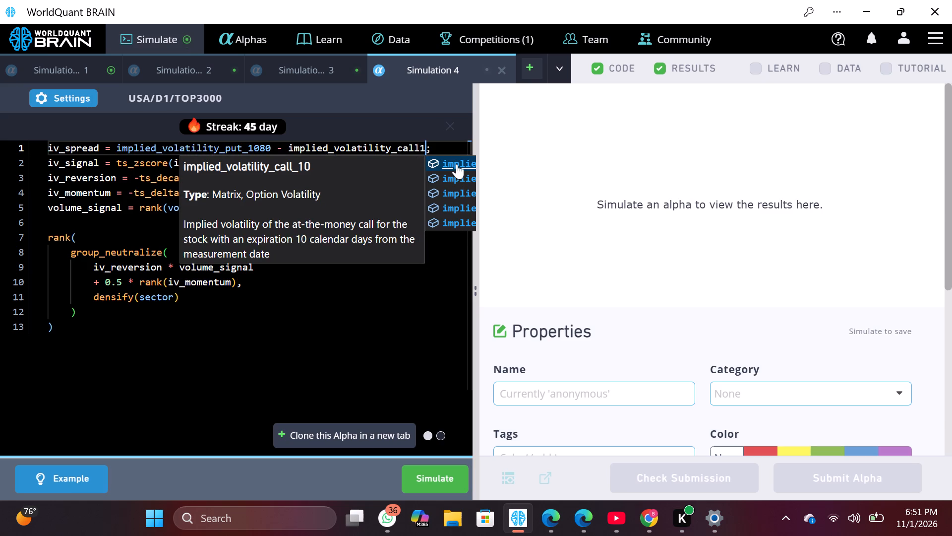
pyautogui.click(459, 173)
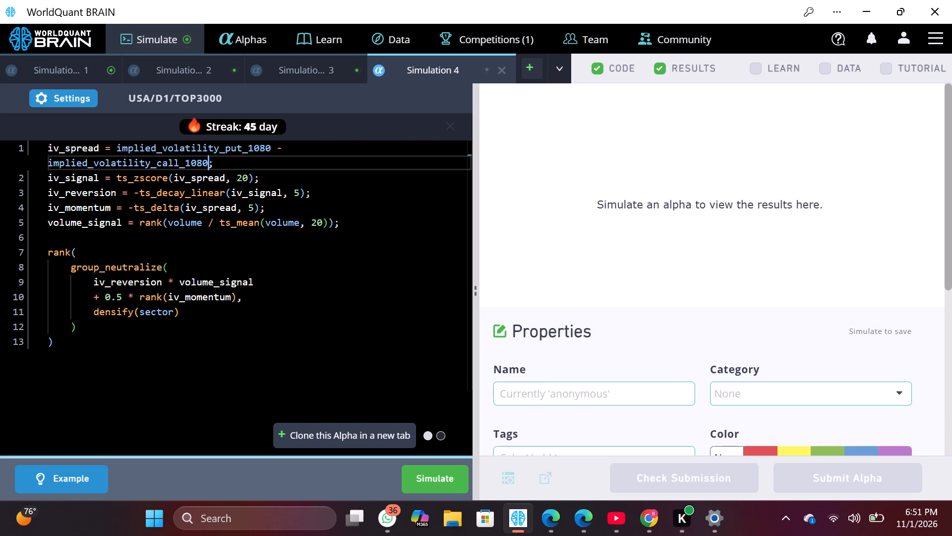
pyautogui.click(416, 479)
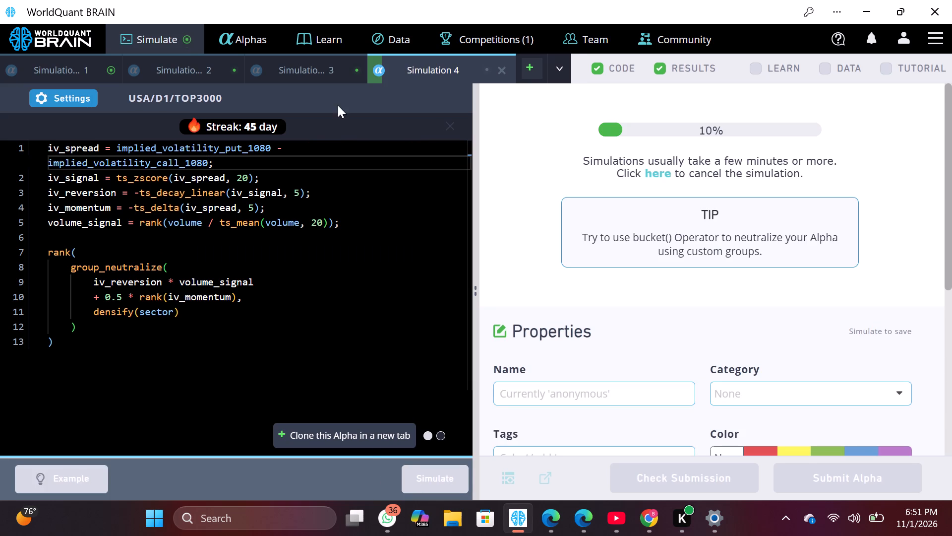
# Close Simulation 3.
pyautogui.click(352, 67)
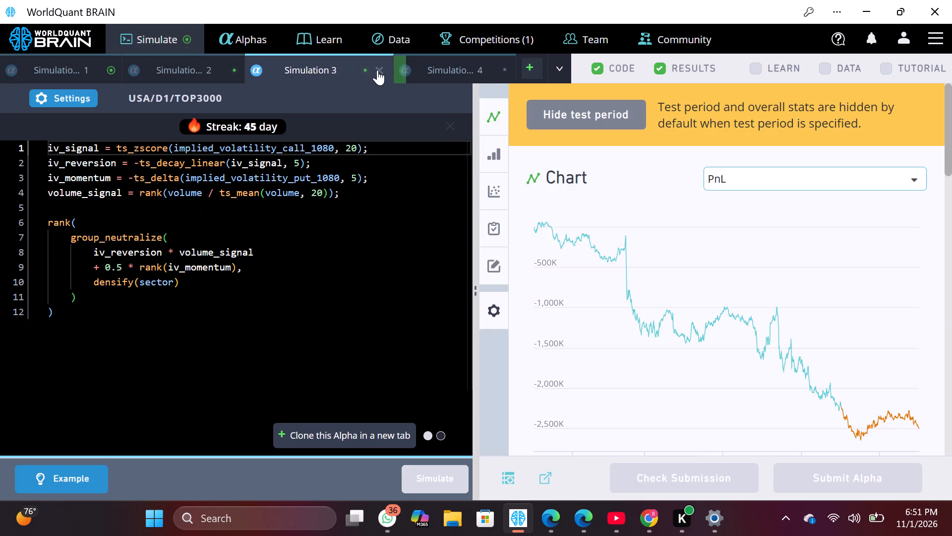
pyautogui.click(377, 70)
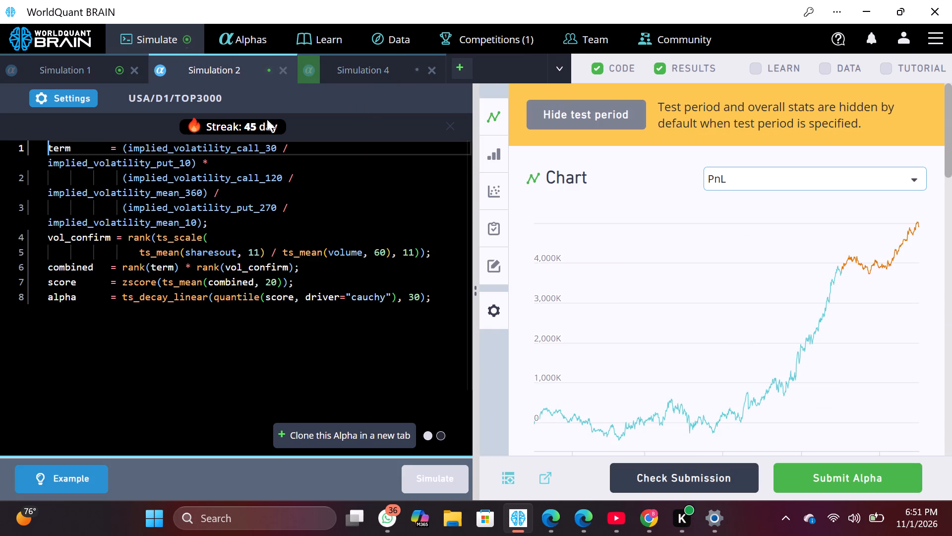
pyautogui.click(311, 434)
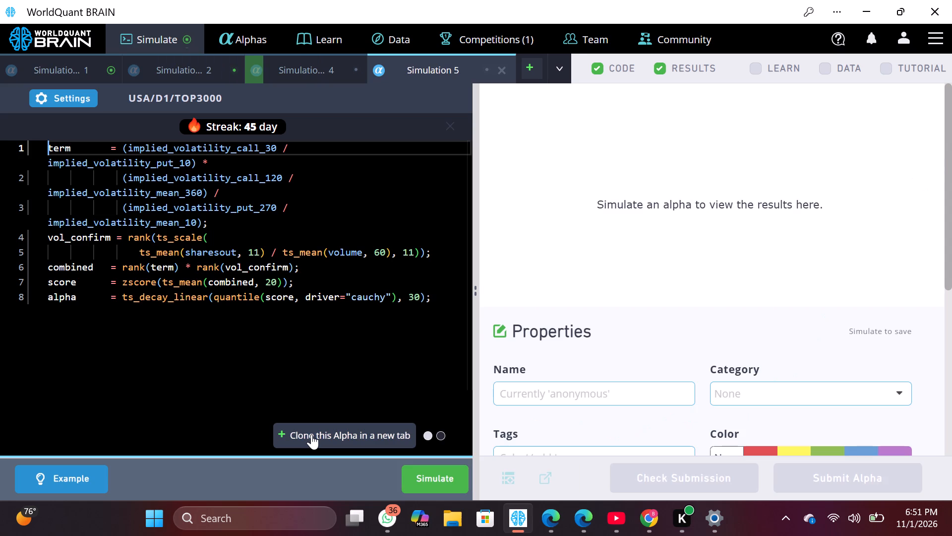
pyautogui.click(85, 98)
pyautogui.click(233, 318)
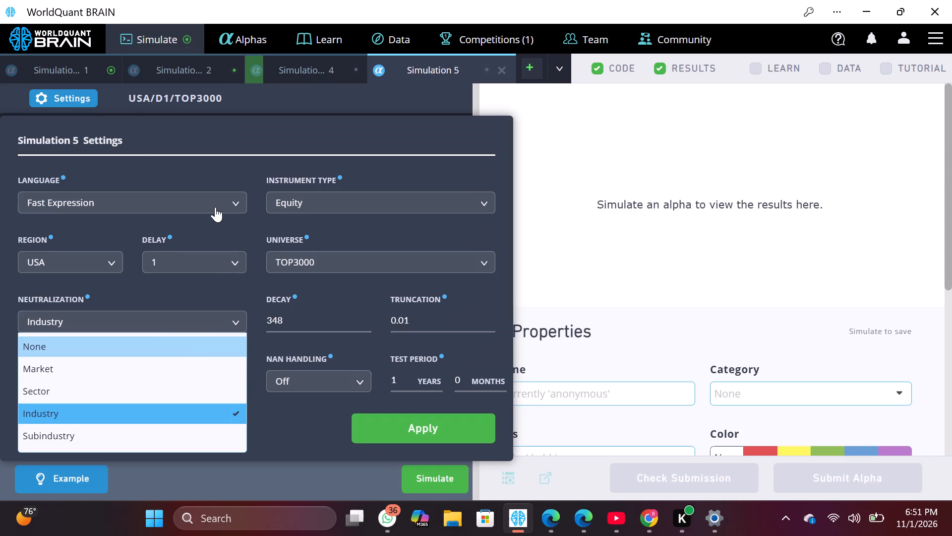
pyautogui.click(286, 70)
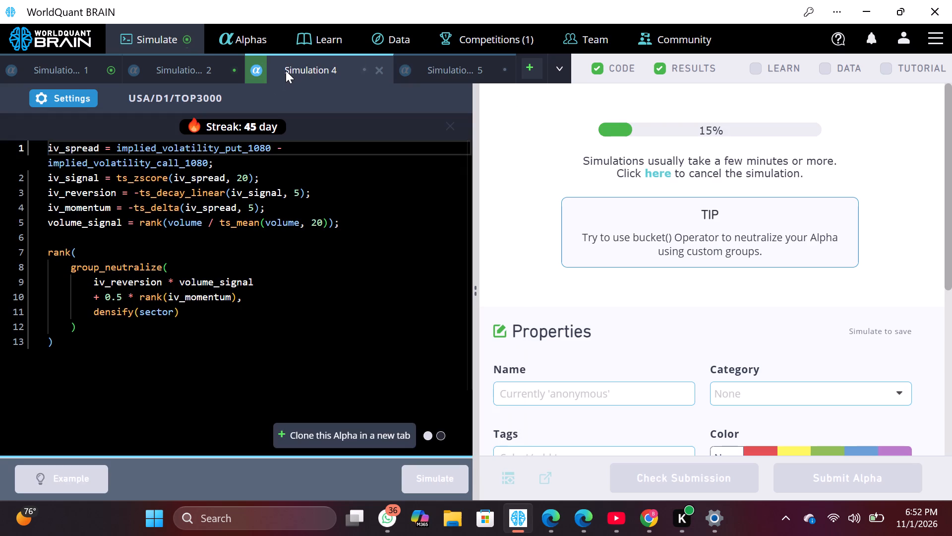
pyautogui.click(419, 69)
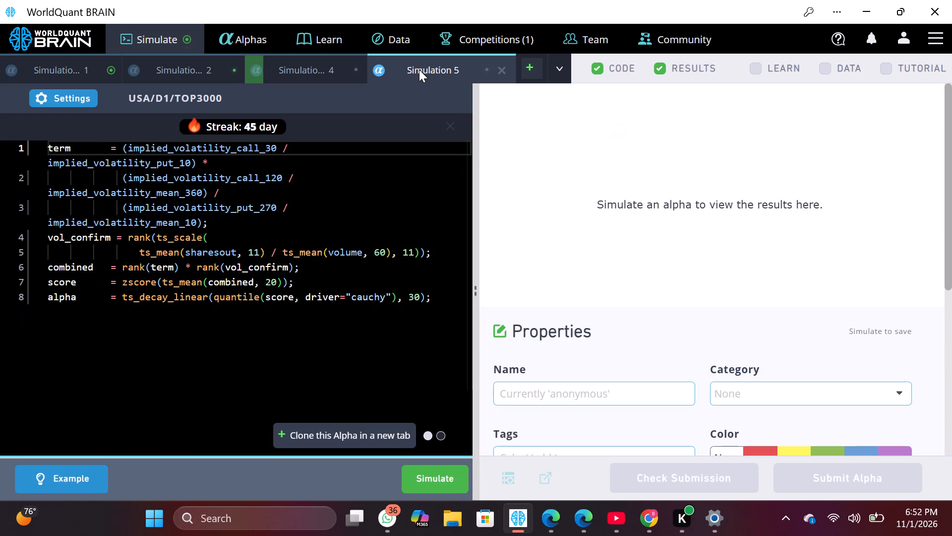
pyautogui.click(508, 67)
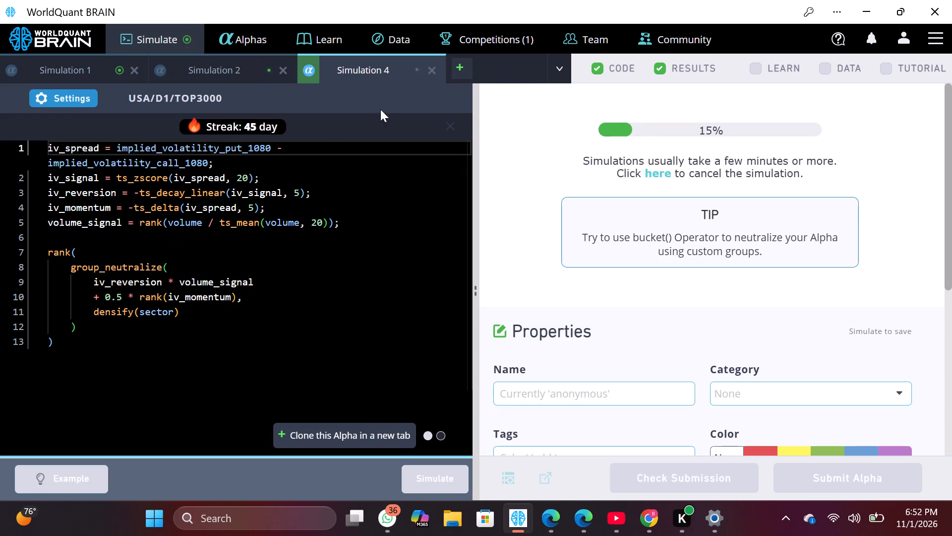
# Clone the put-call IV spread alpha from Simulation 4 and simulate the copy with Sector neutralization and decay 0.
pyautogui.click(380, 432)
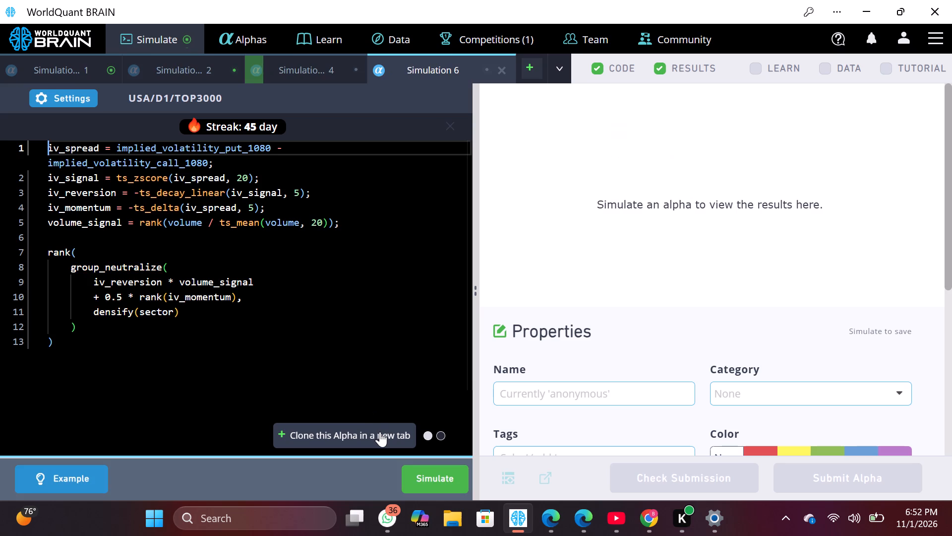
pyautogui.click(40, 100)
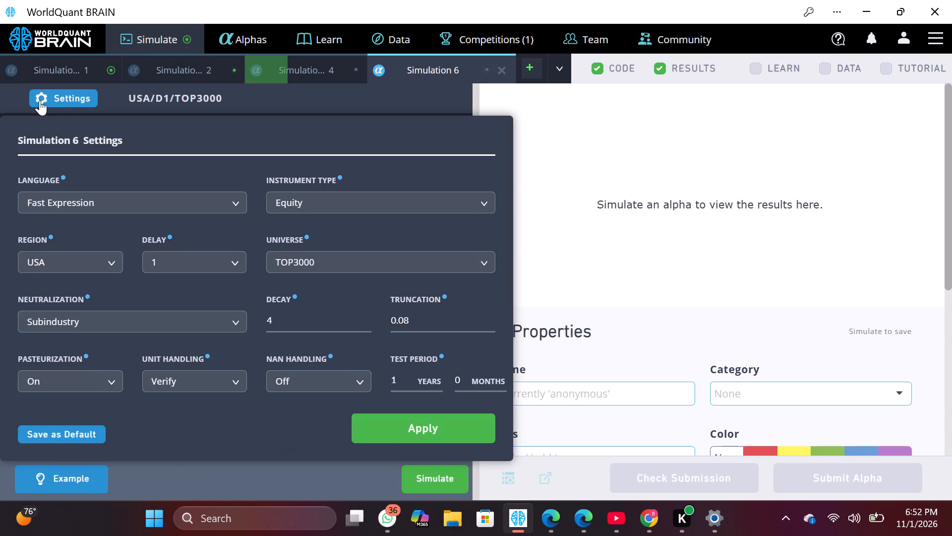
pyautogui.click(238, 318)
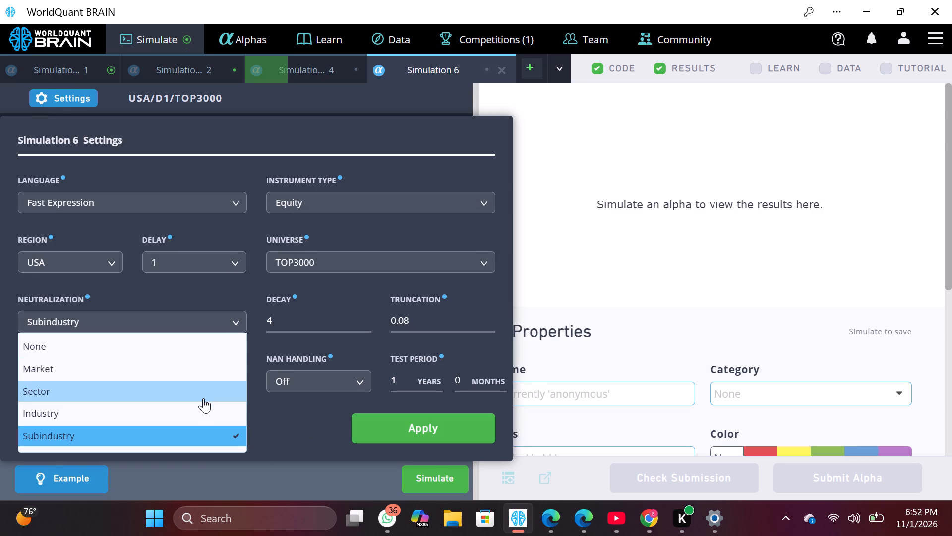
pyautogui.click(203, 398)
pyautogui.click(297, 330)
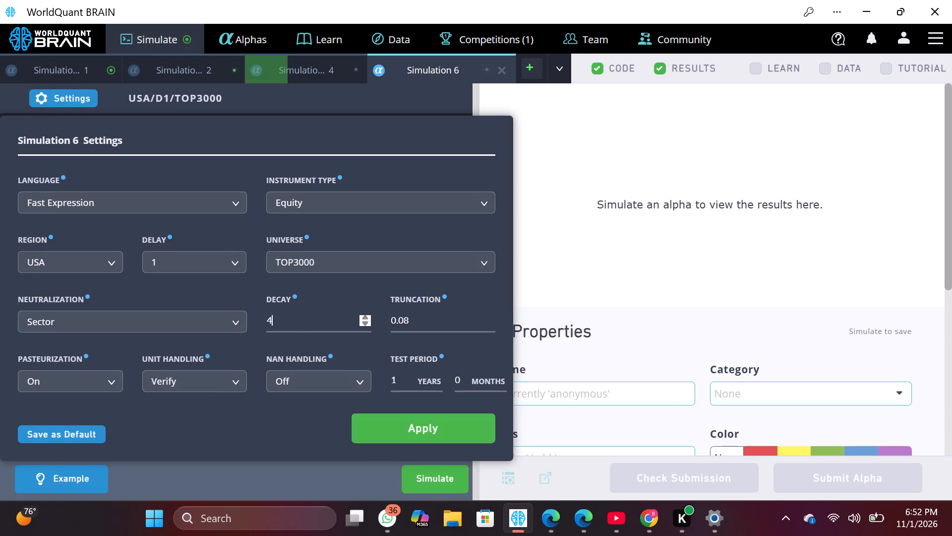
pyautogui.press('BackSpace')
pyautogui.press('0')
pyautogui.click(395, 433)
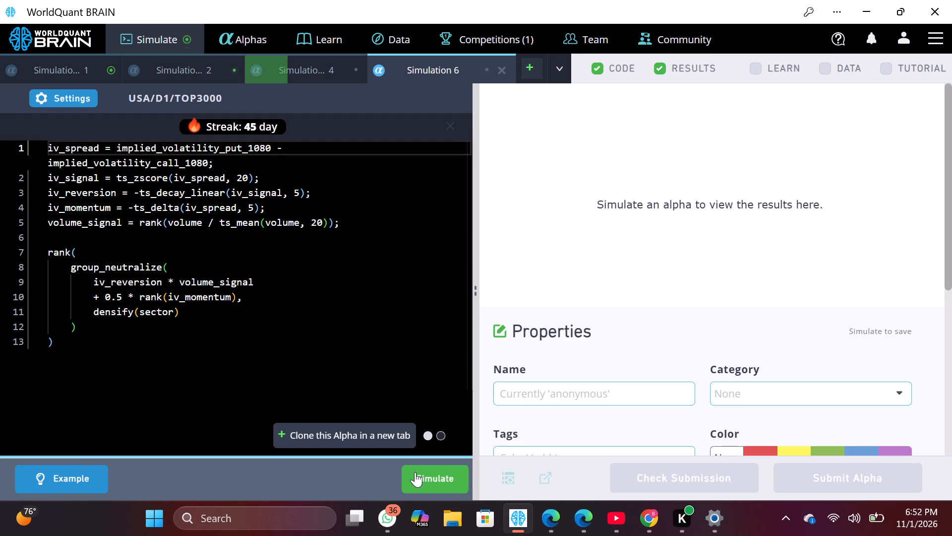
pyautogui.click(415, 472)
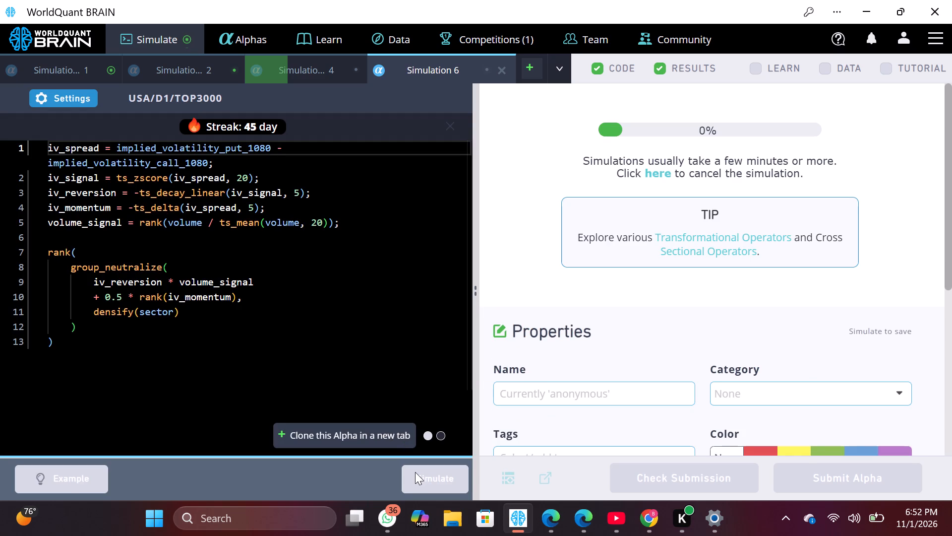
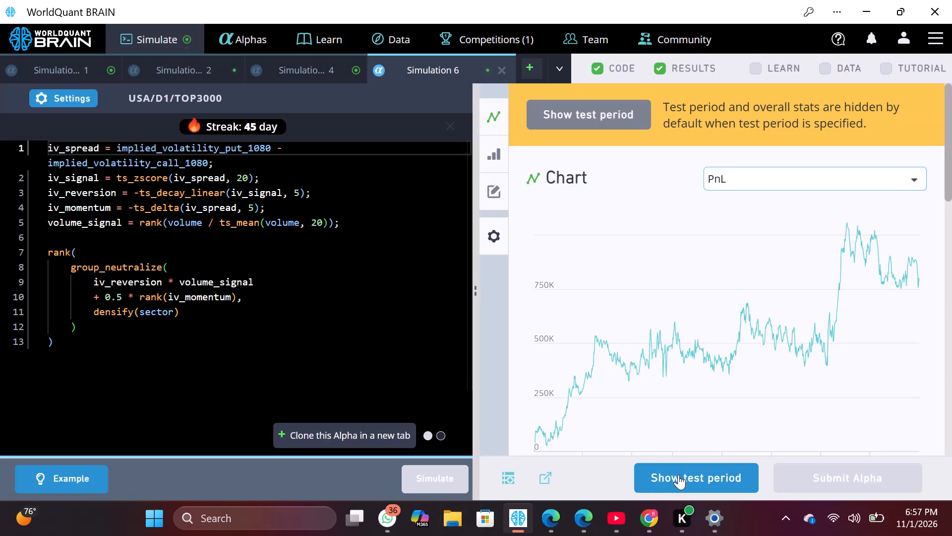
# Show the test period for Simulation 6 and examine its PnL chart, IS summary and IS testing status.
pyautogui.click(687, 466)
pyautogui.scroll(-2, 702, 369)
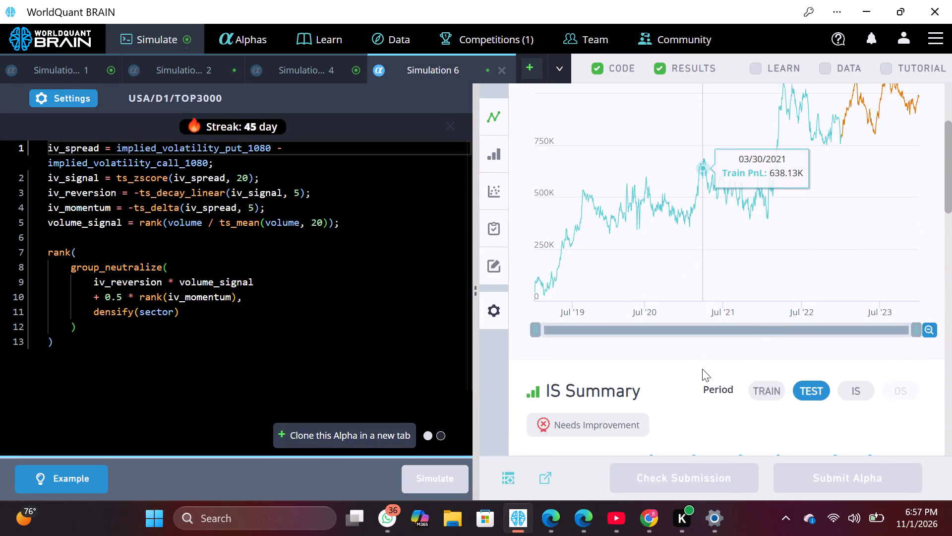
pyautogui.scroll(-2, 702, 369)
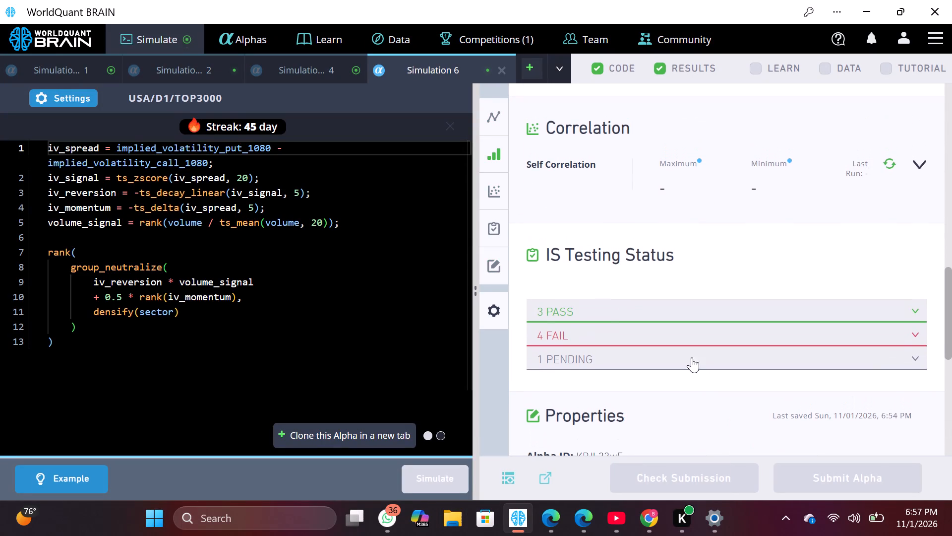
# Show the test period for Simulation 4 and examine its yearly results and PnL chart for comparison with Simulation 6.
pyautogui.click(328, 69)
pyautogui.click(718, 466)
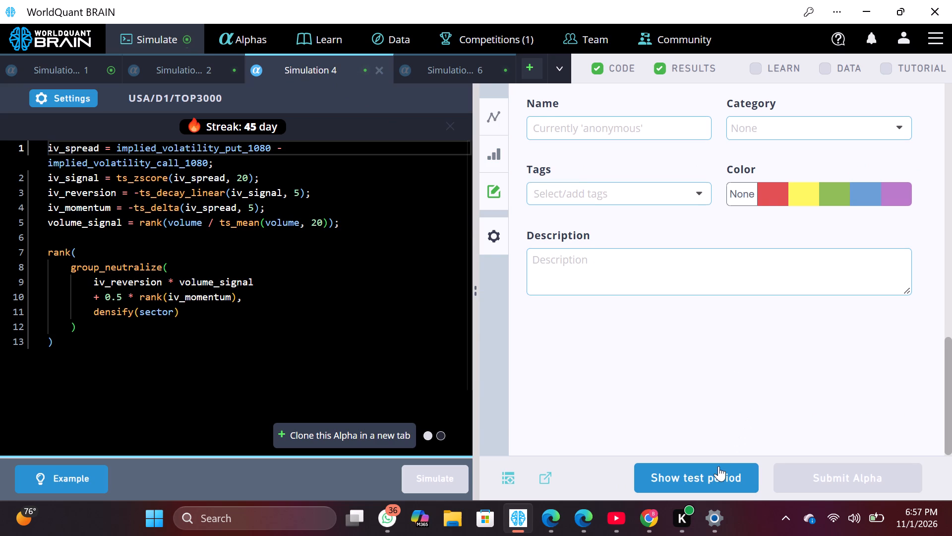
pyautogui.scroll(3, 726, 327)
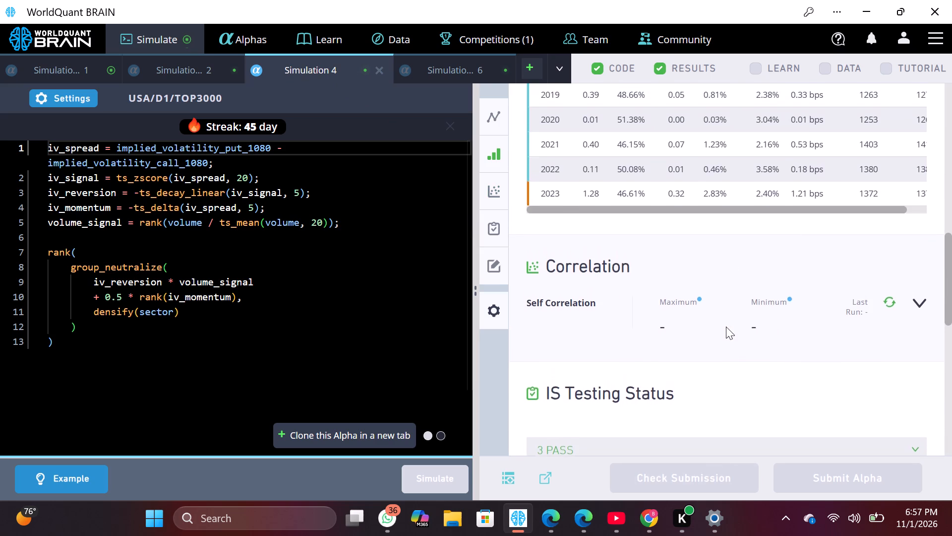
pyautogui.scroll(5, 726, 327)
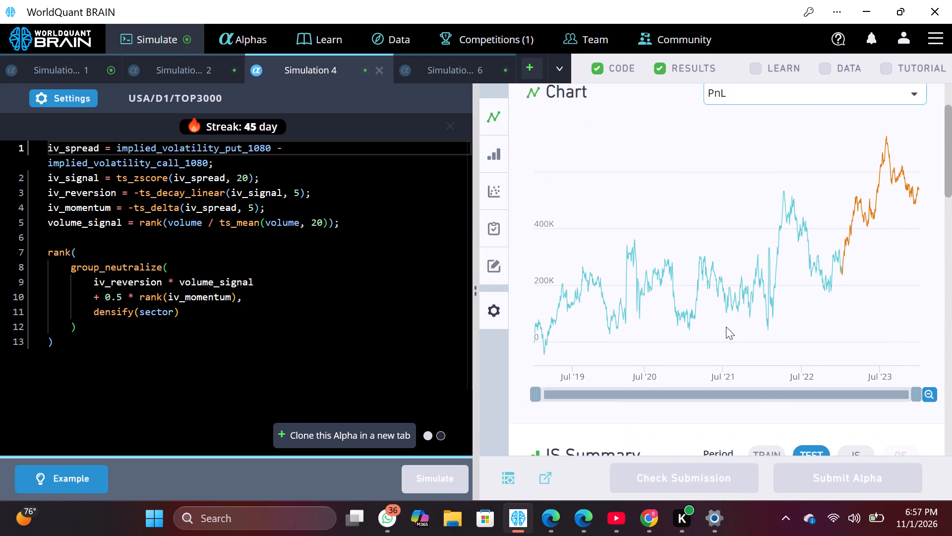
# Close Simulation 4 and Simulation 2, leaving Simulation 1 and Simulation 6 open.
pyautogui.click(383, 74)
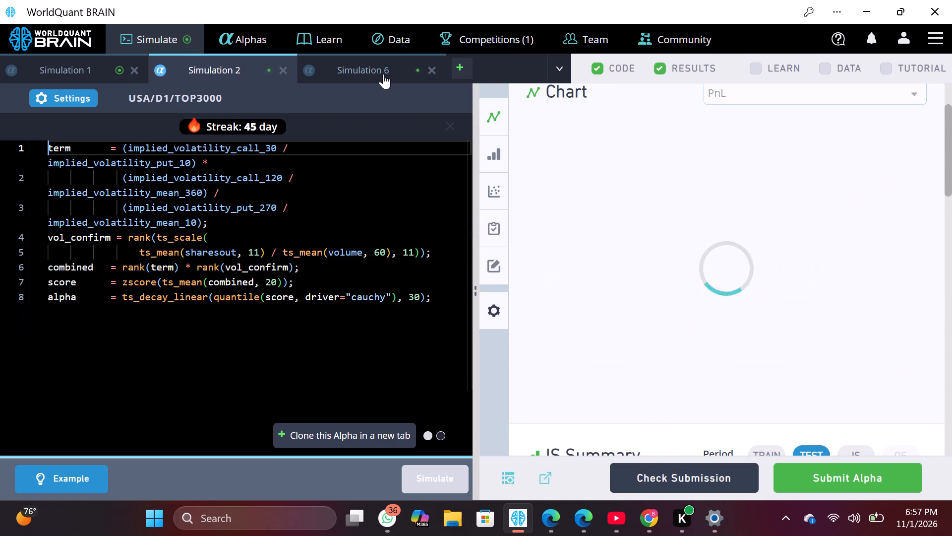
pyautogui.click(287, 69)
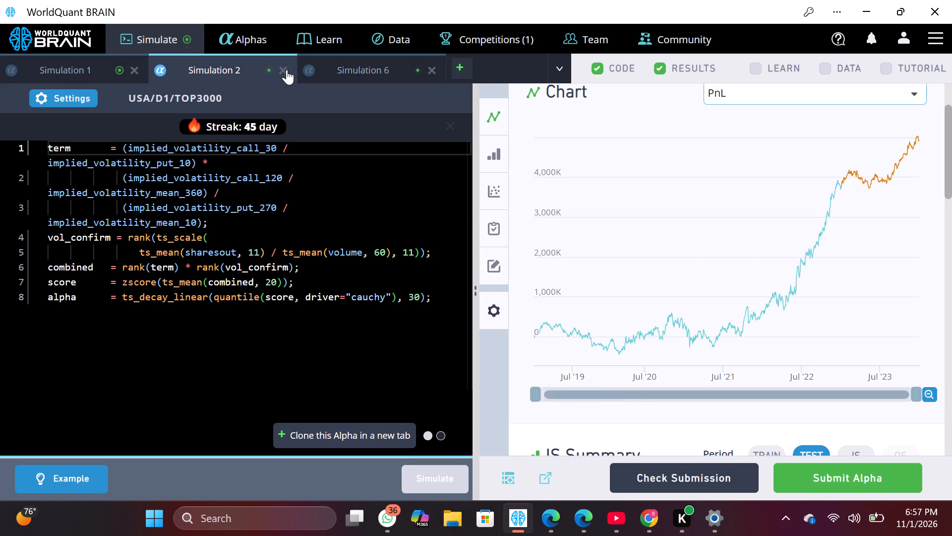
pyautogui.click(510, 324)
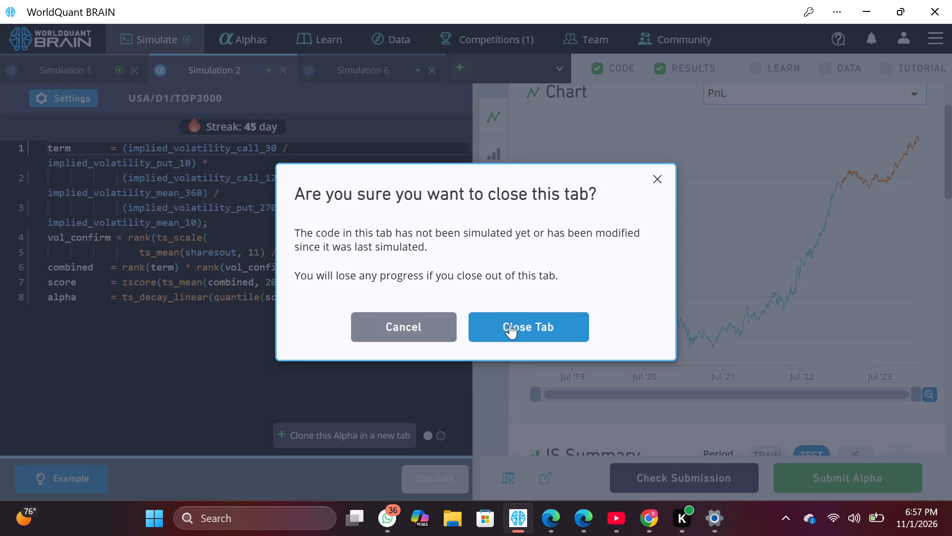